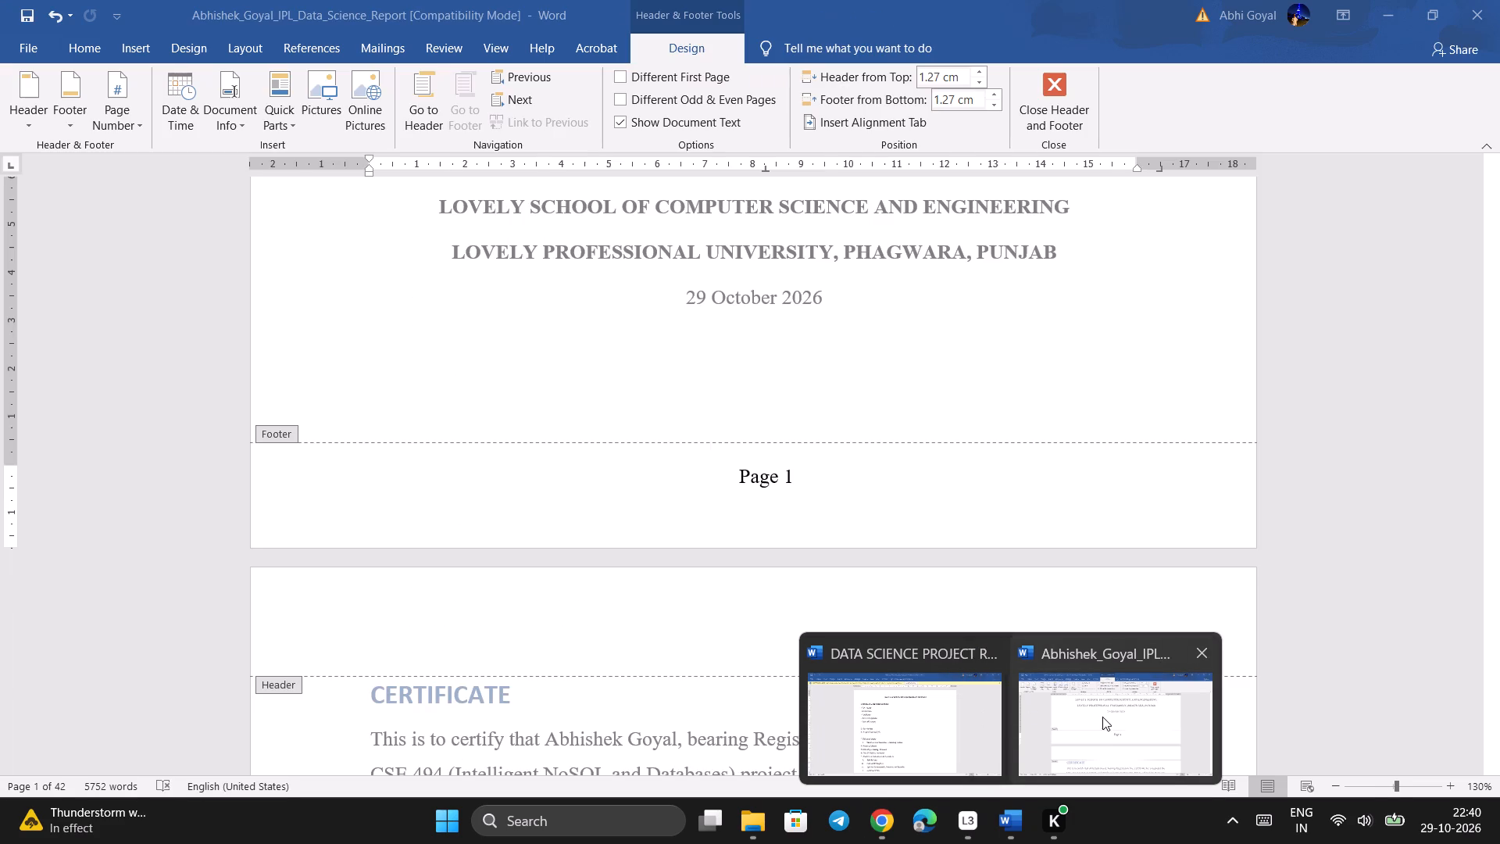
pyautogui.click(1102, 717)
pyautogui.click(887, 351)
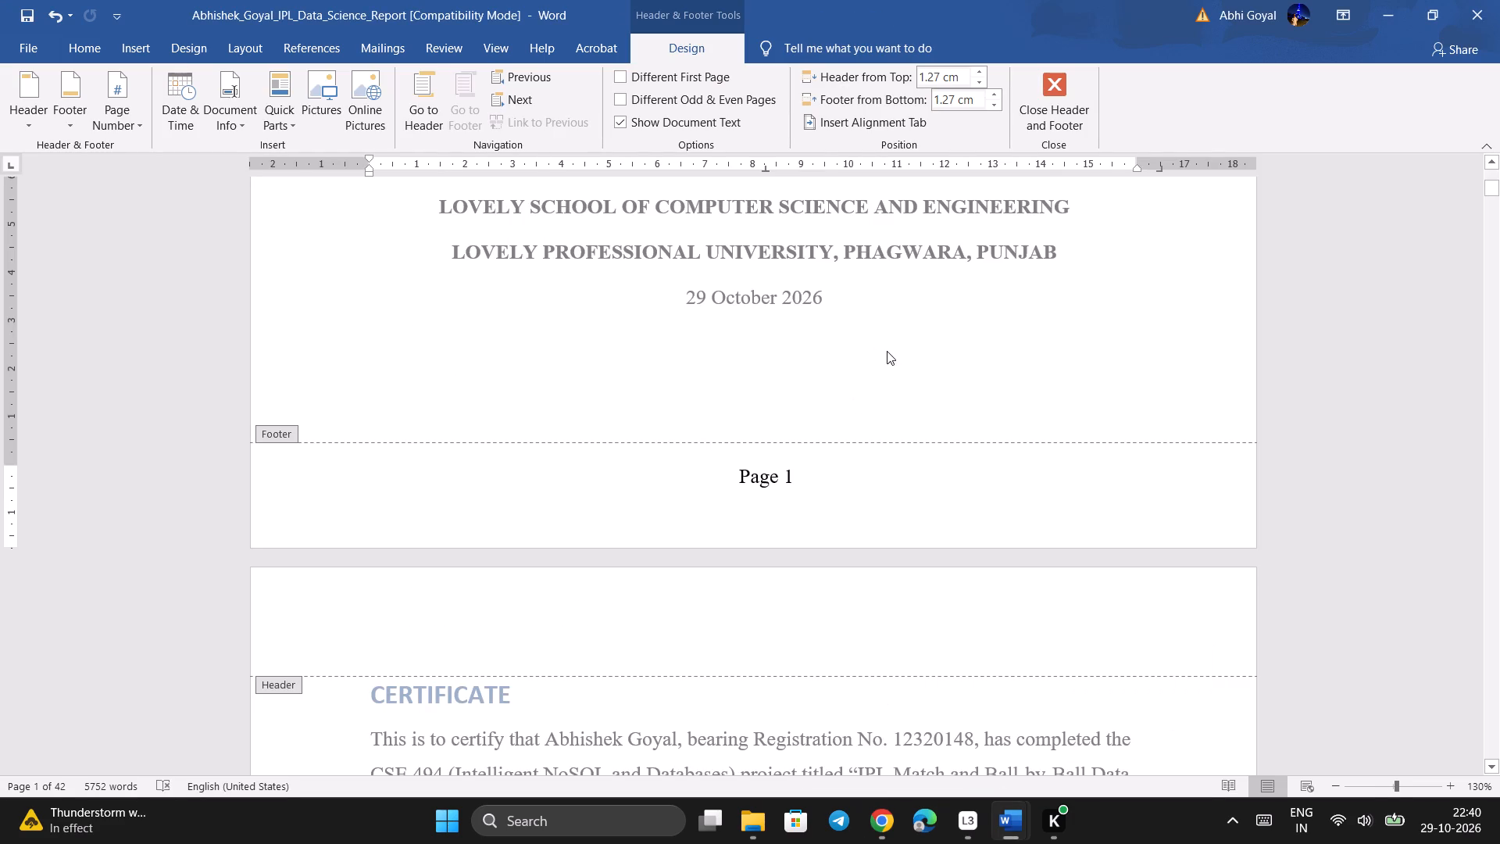
pyautogui.click(1467, 486)
pyautogui.click(88, 43)
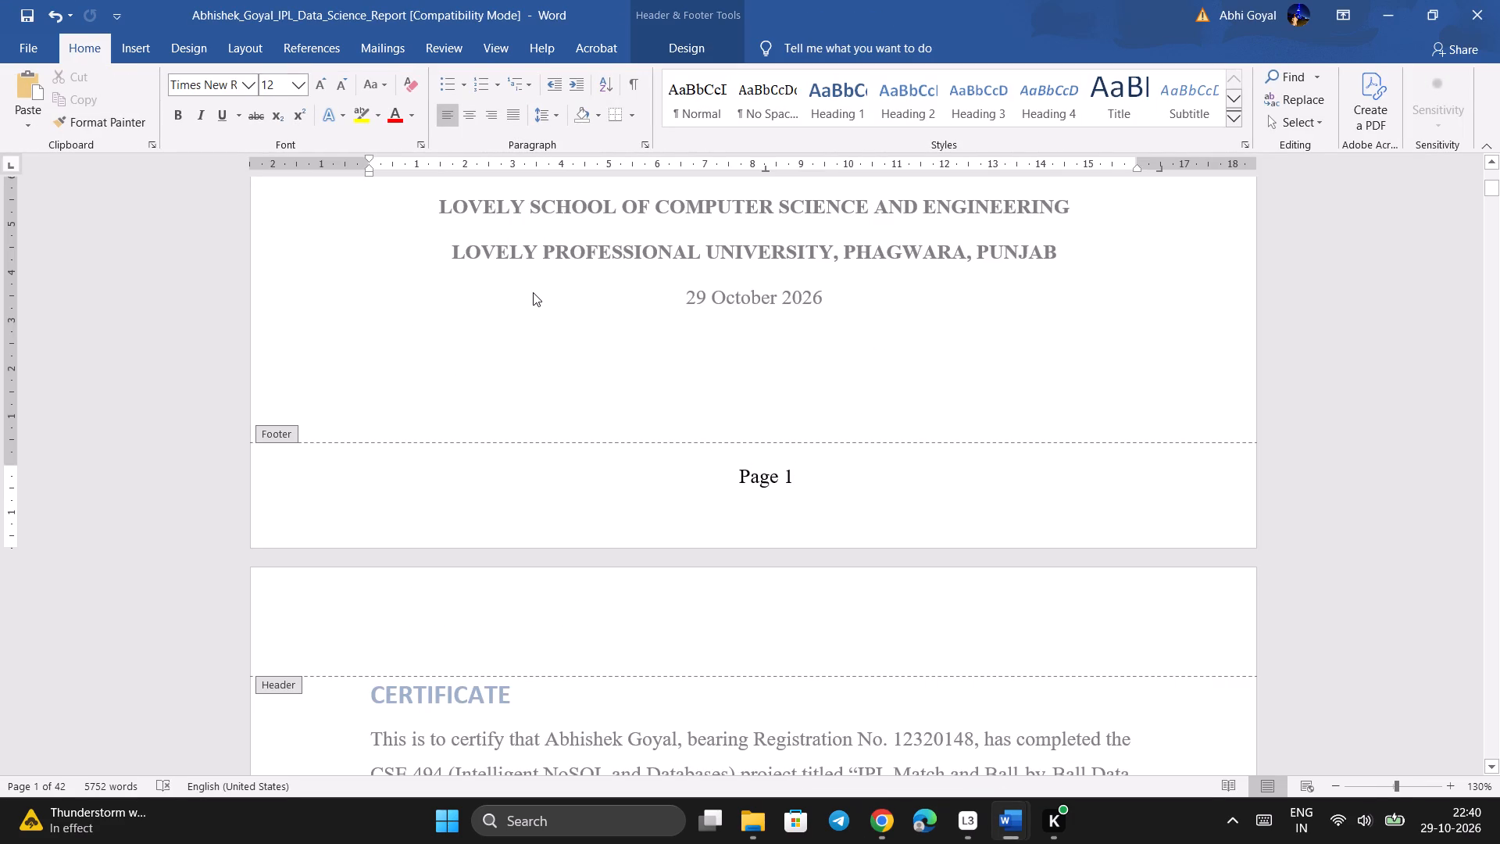
pyautogui.scroll(12, 533, 292)
pyautogui.scroll(-3, 533, 292)
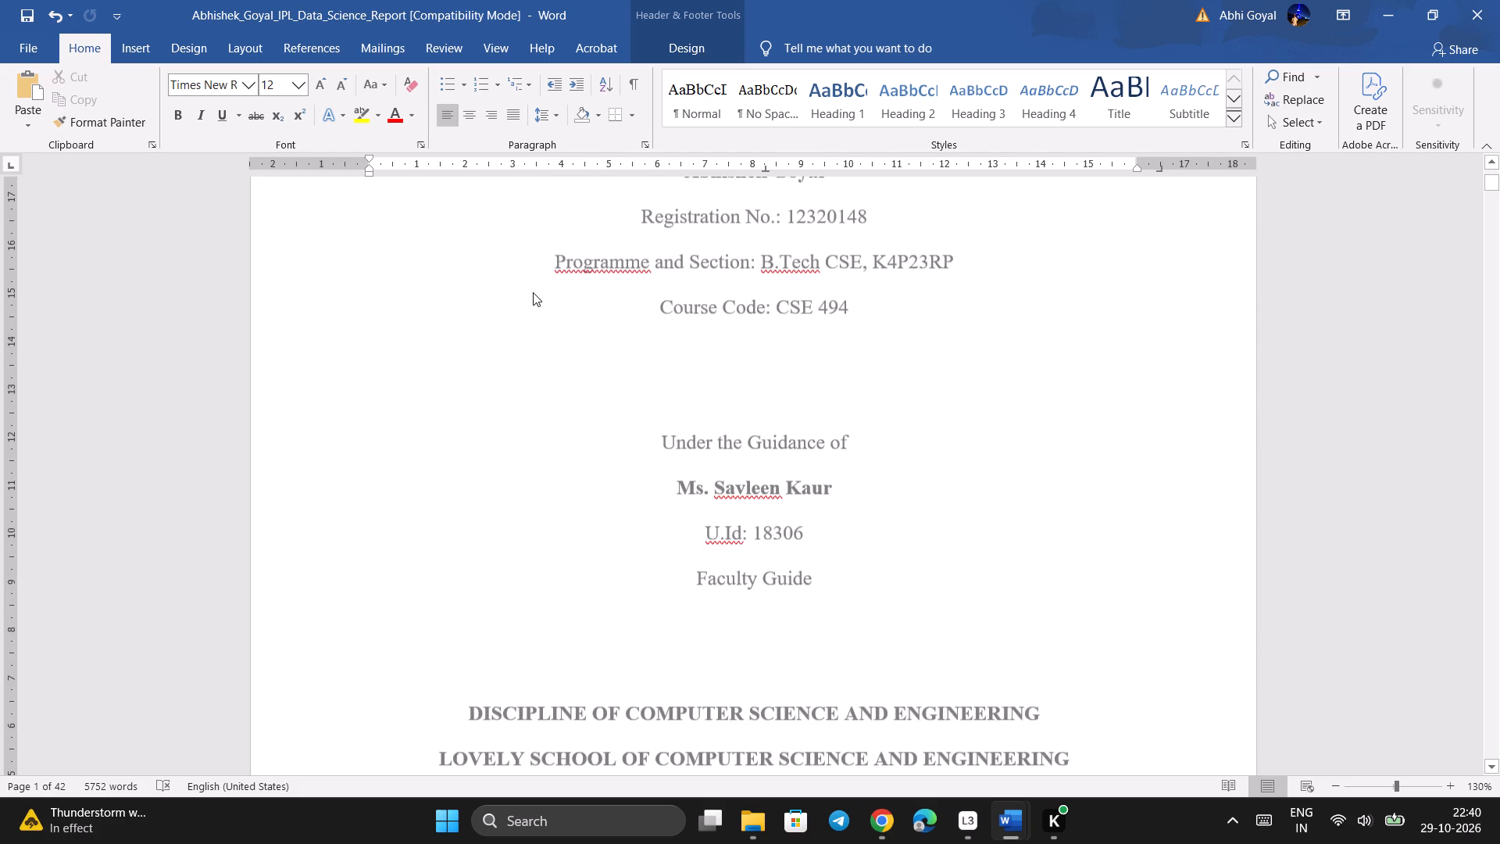
pyautogui.scroll(-5, 533, 292)
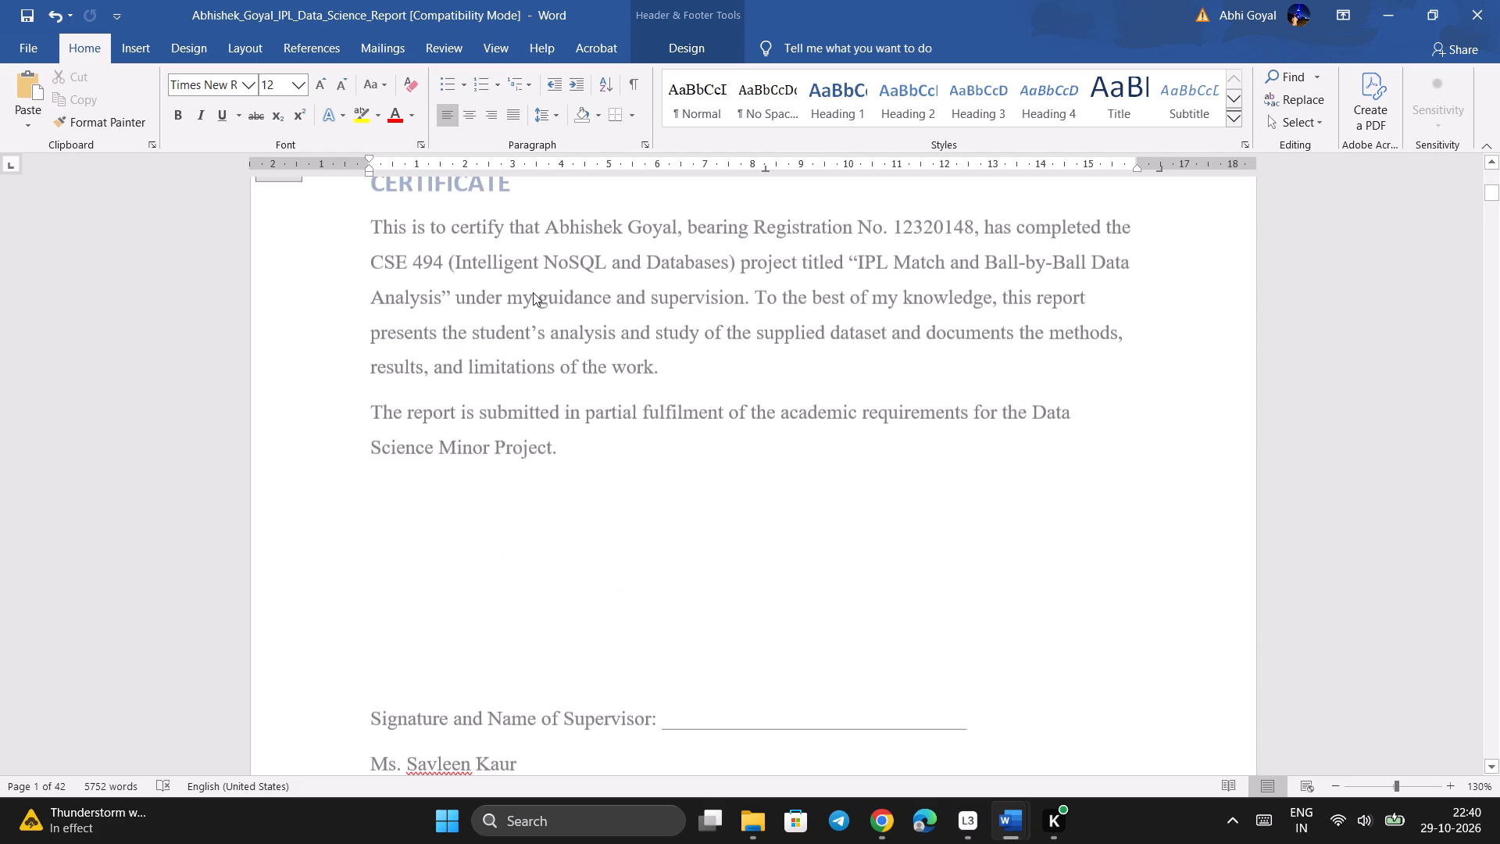
pyautogui.scroll(-2, 533, 292)
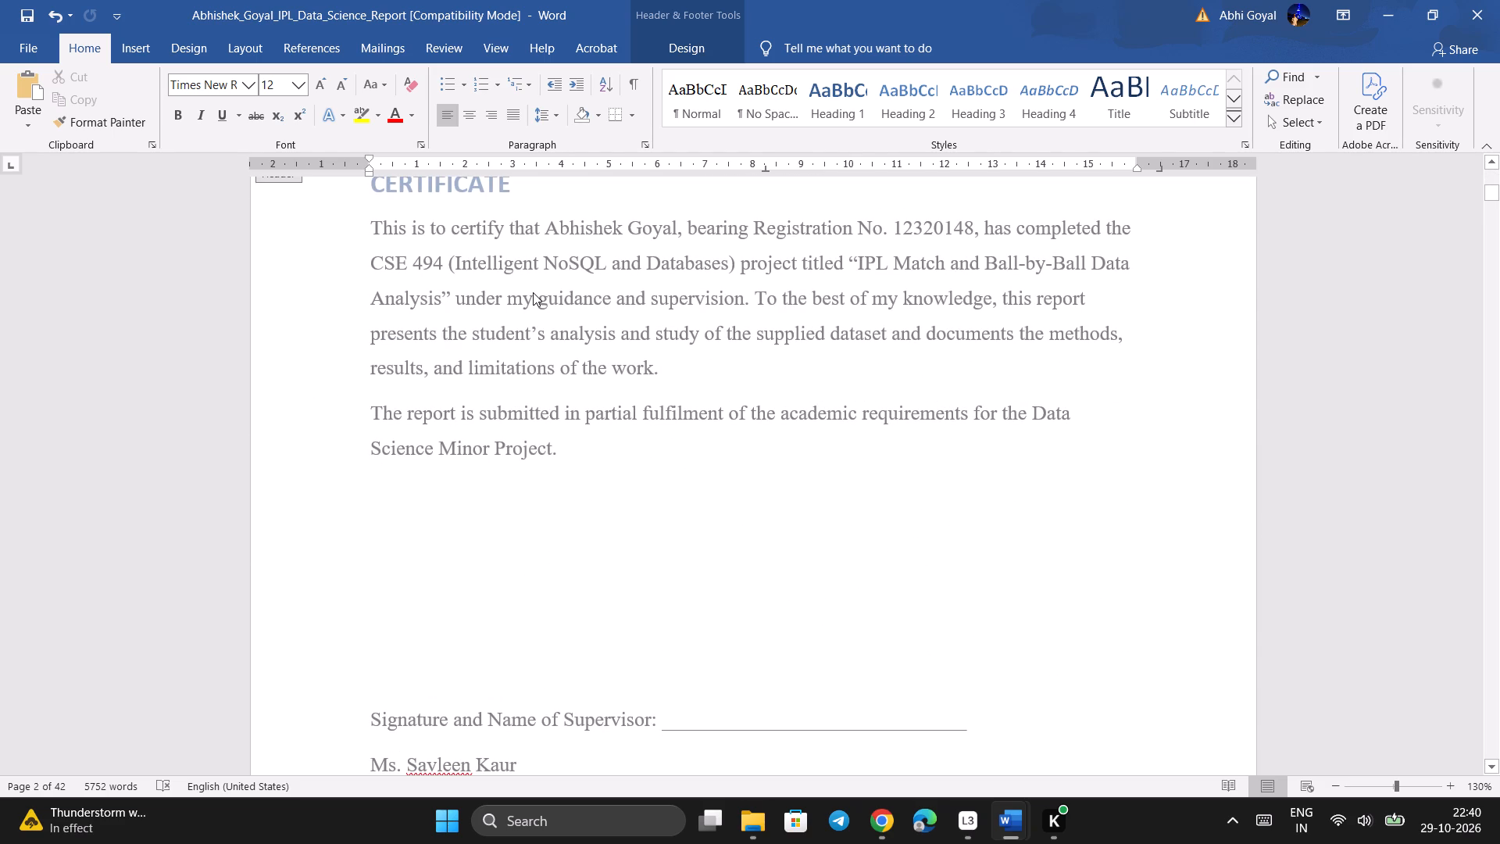
pyautogui.scroll(-3, 533, 292)
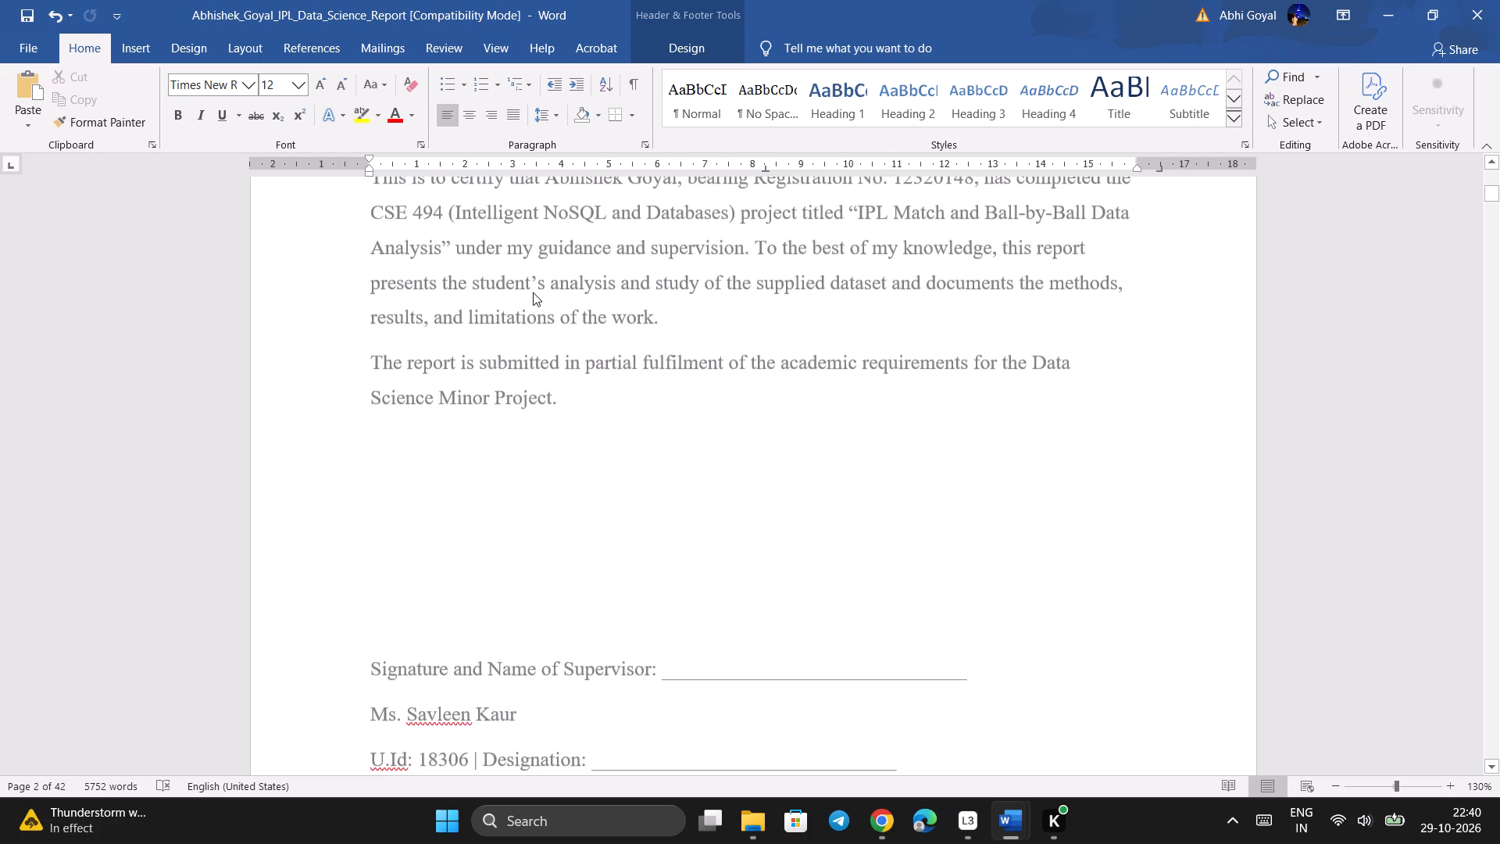
pyautogui.scroll(-3, 533, 292)
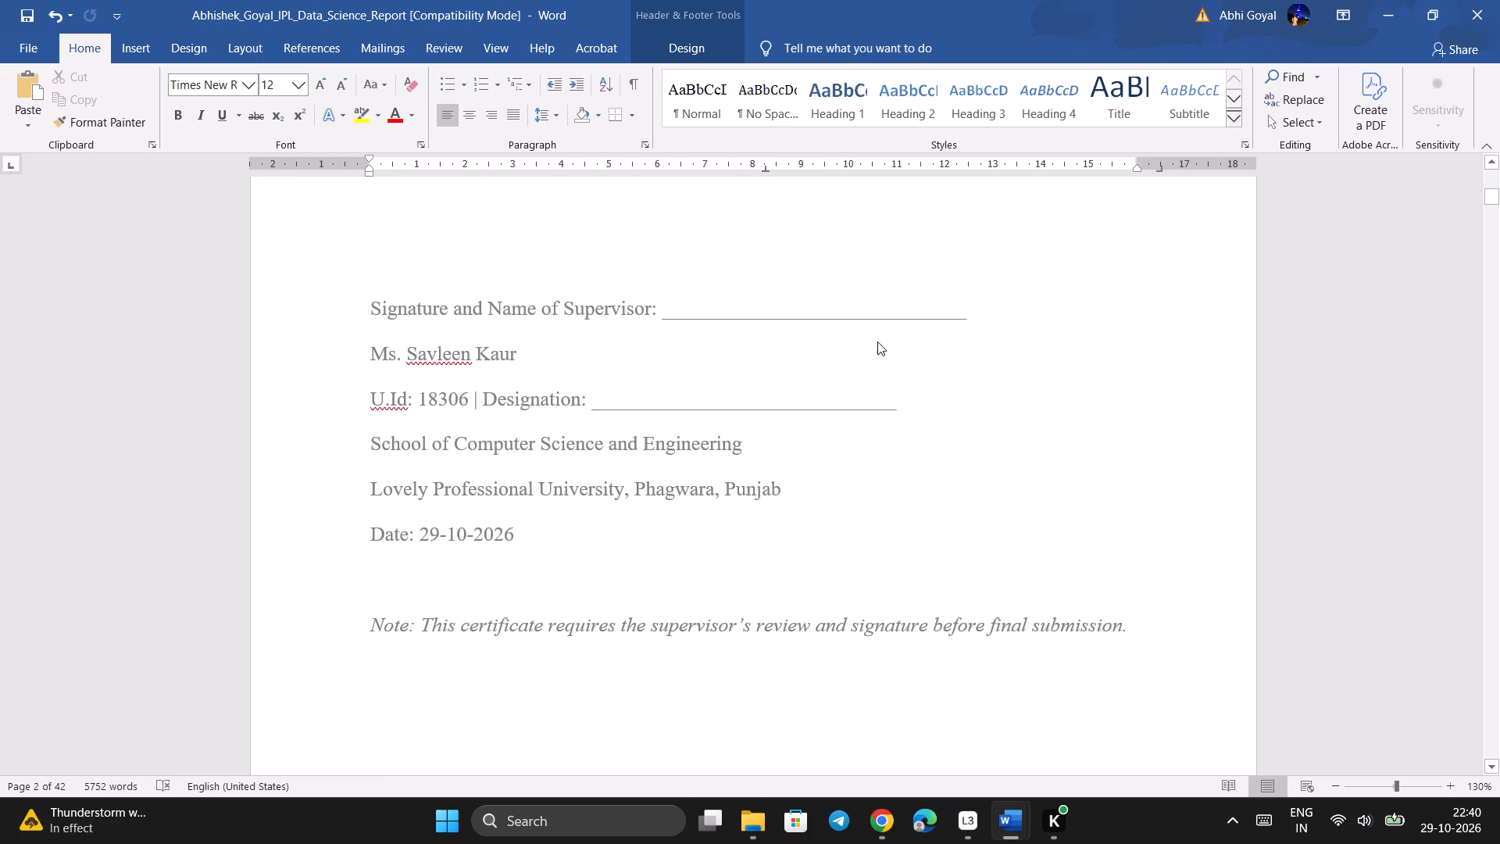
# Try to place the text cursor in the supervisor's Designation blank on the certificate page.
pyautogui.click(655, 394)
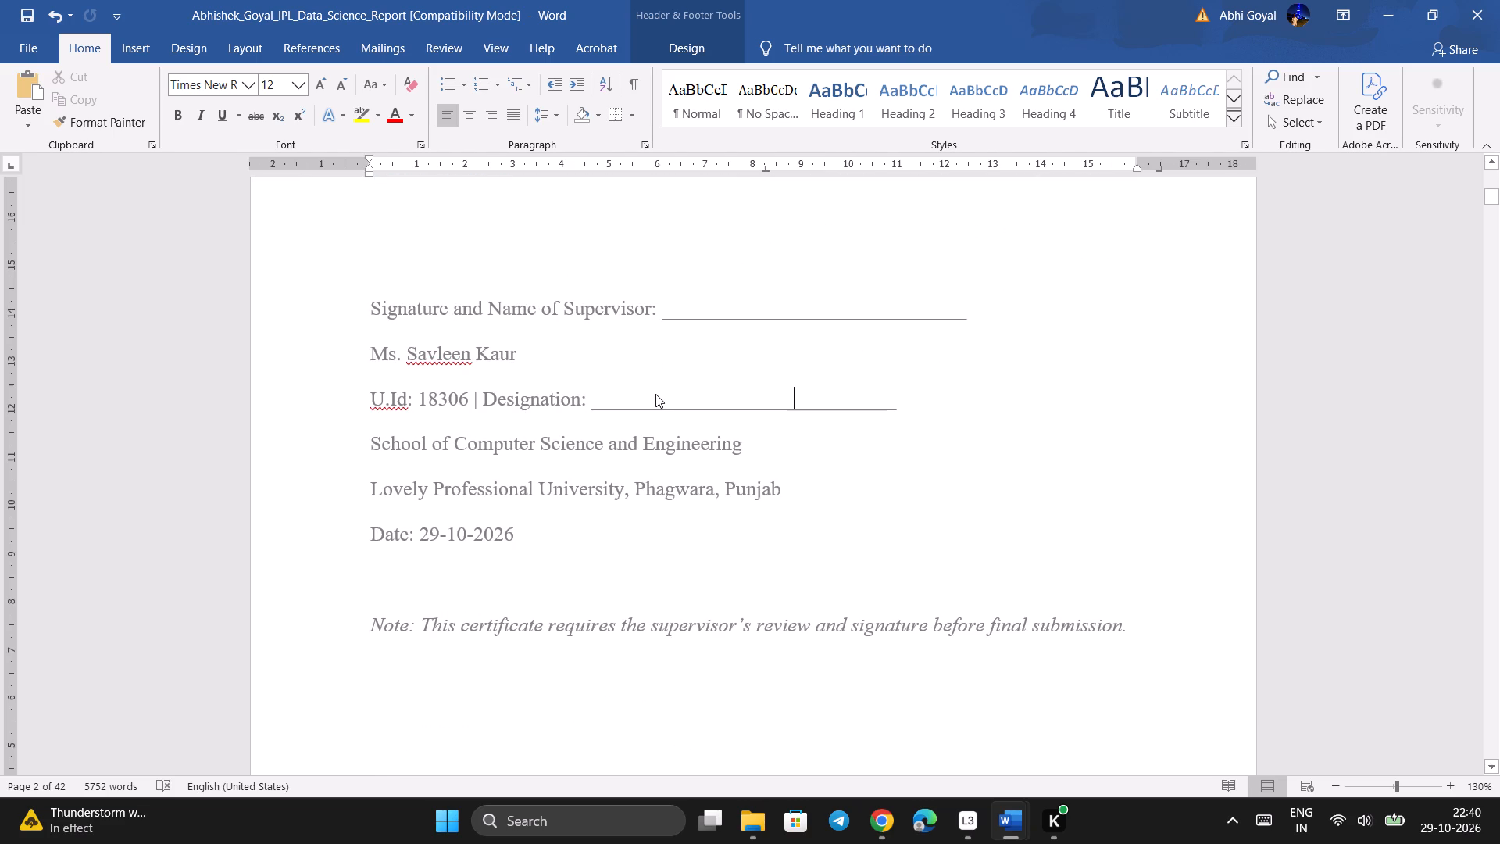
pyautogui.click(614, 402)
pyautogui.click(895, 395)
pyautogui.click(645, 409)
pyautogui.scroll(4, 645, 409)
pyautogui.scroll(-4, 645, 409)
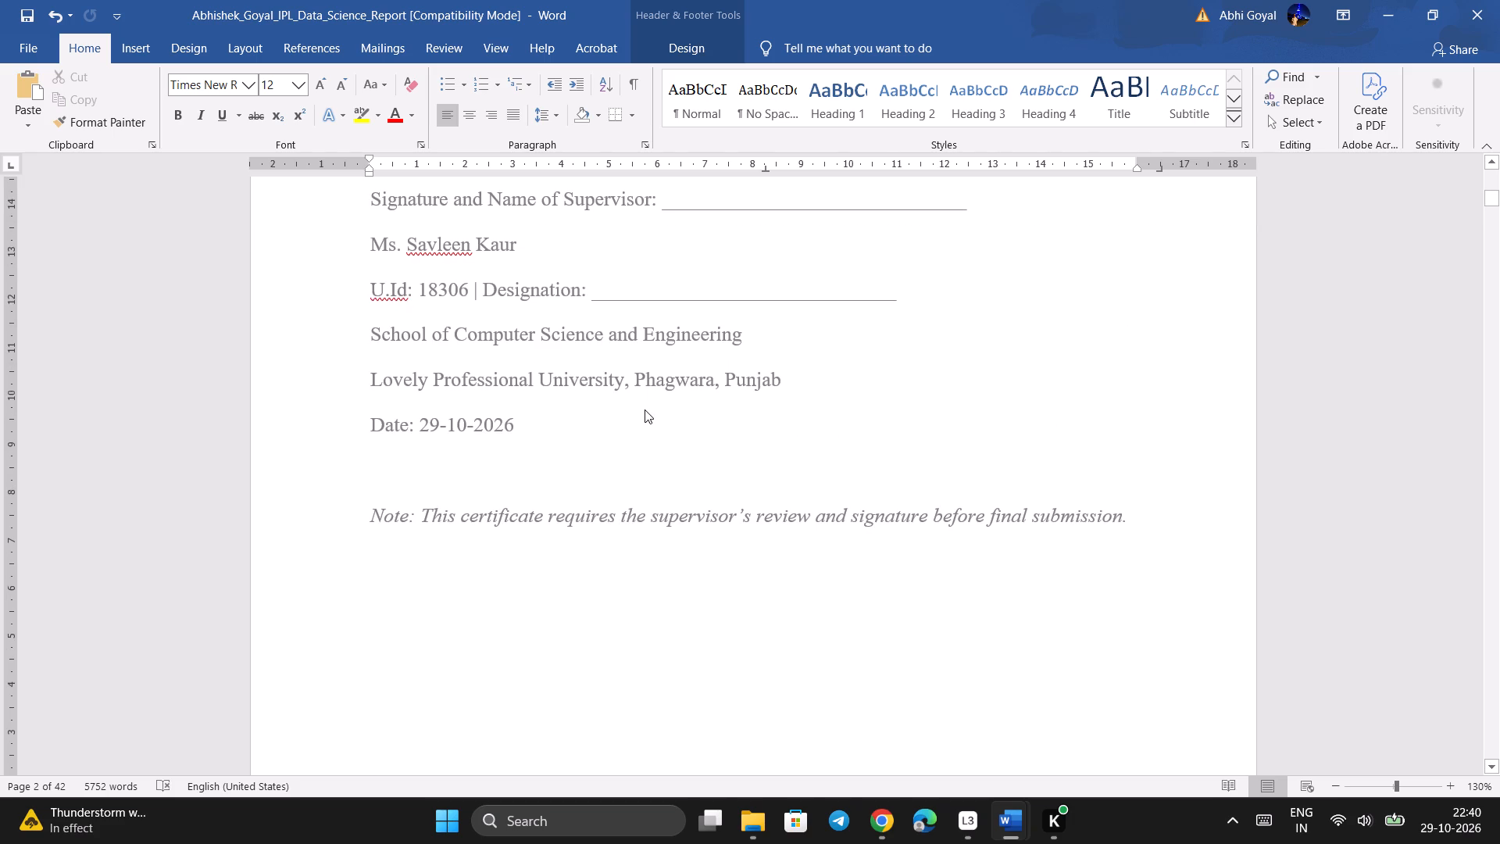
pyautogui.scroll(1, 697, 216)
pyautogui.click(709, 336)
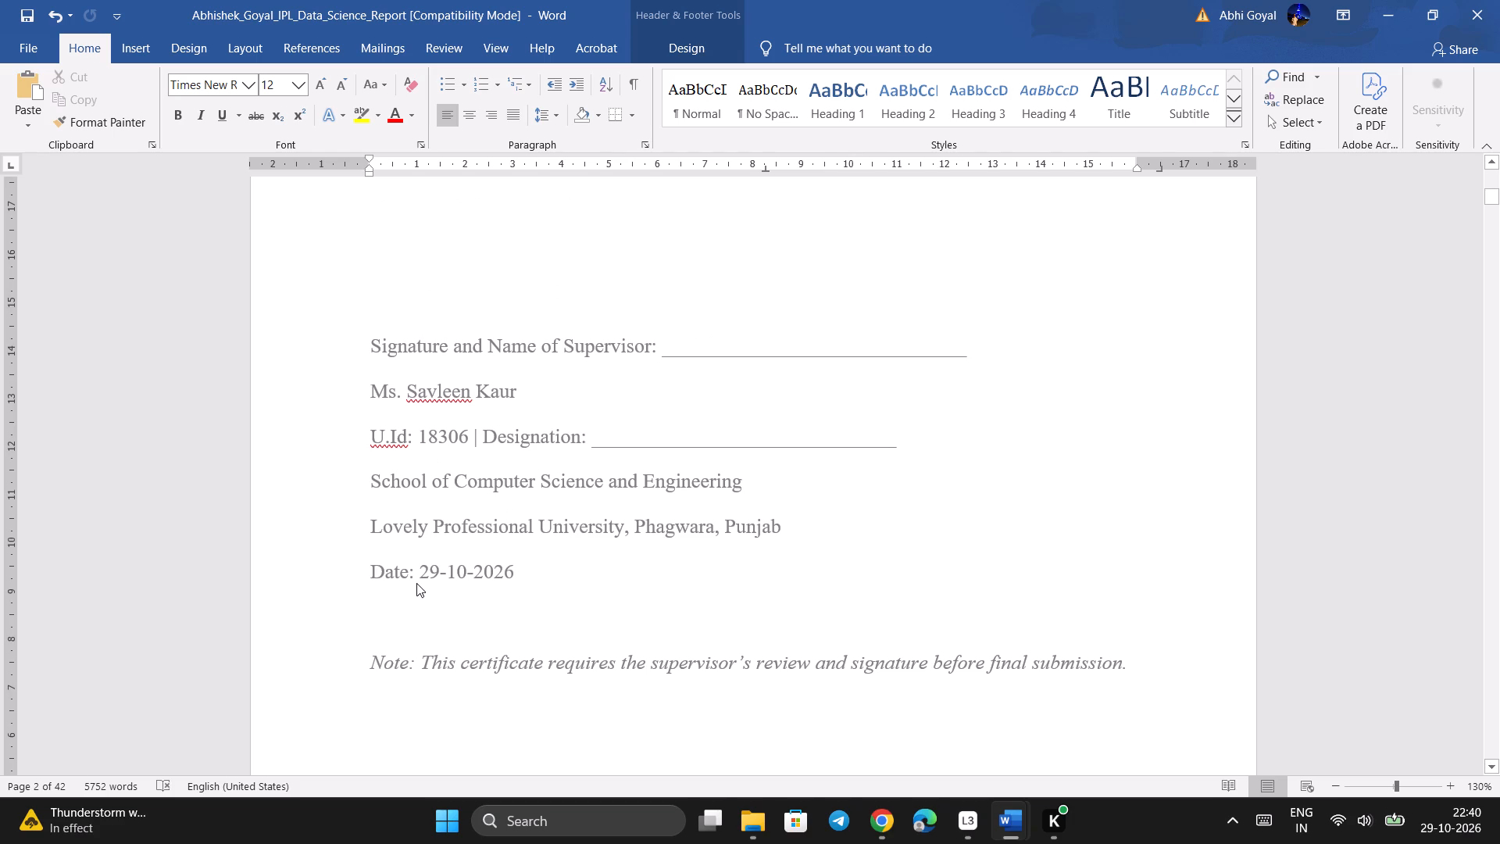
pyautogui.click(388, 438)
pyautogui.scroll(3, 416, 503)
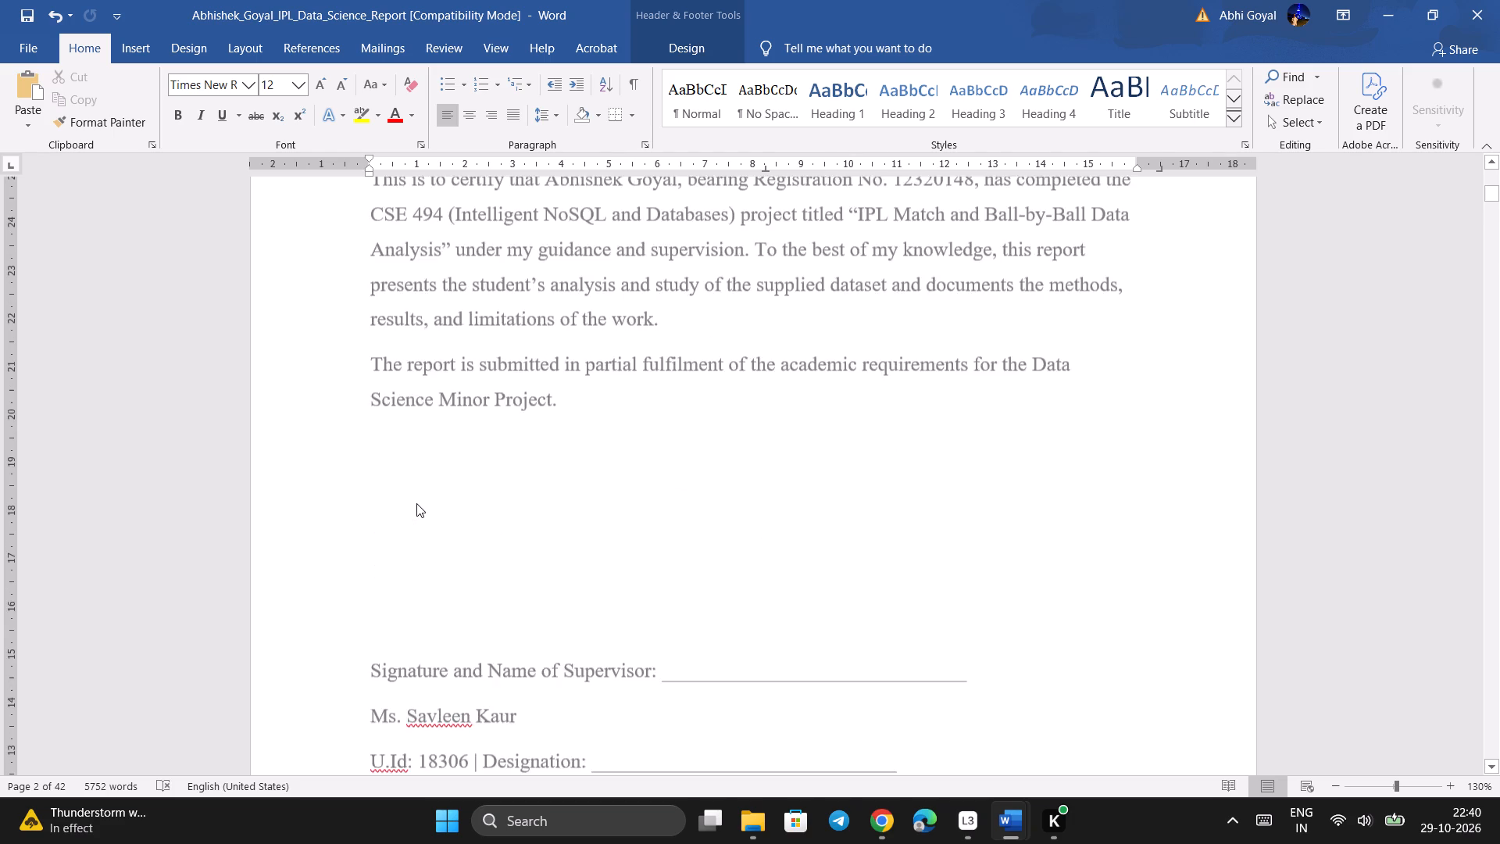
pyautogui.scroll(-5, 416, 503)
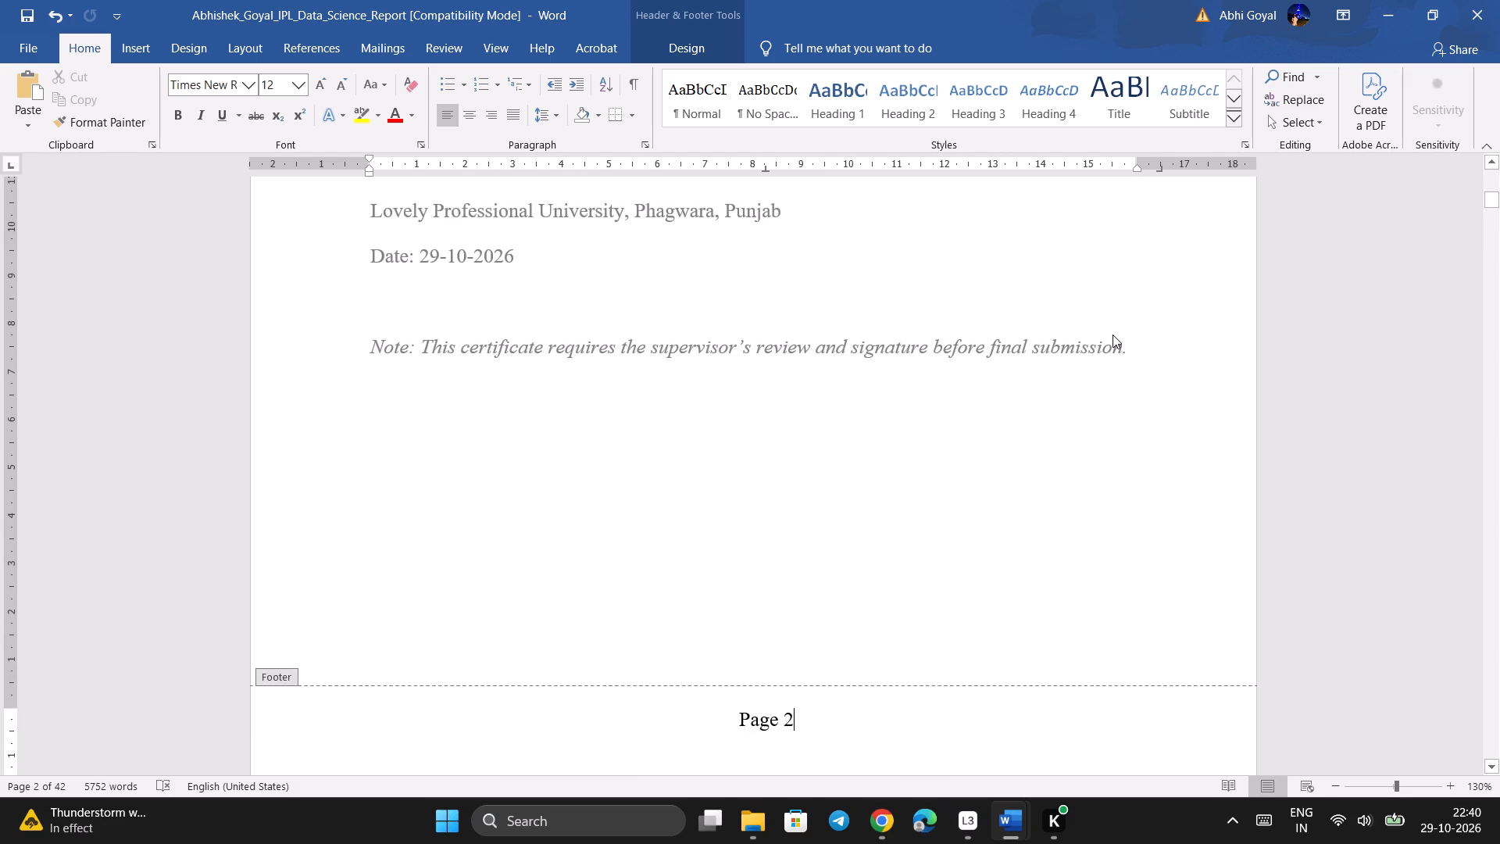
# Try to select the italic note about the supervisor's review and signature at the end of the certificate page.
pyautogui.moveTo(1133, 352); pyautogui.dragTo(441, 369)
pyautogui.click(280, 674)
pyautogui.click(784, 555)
# Save the IPL data science report and close its window.
pyautogui.hotkey('ctrl', 's')
pyautogui.click(1498, 0)
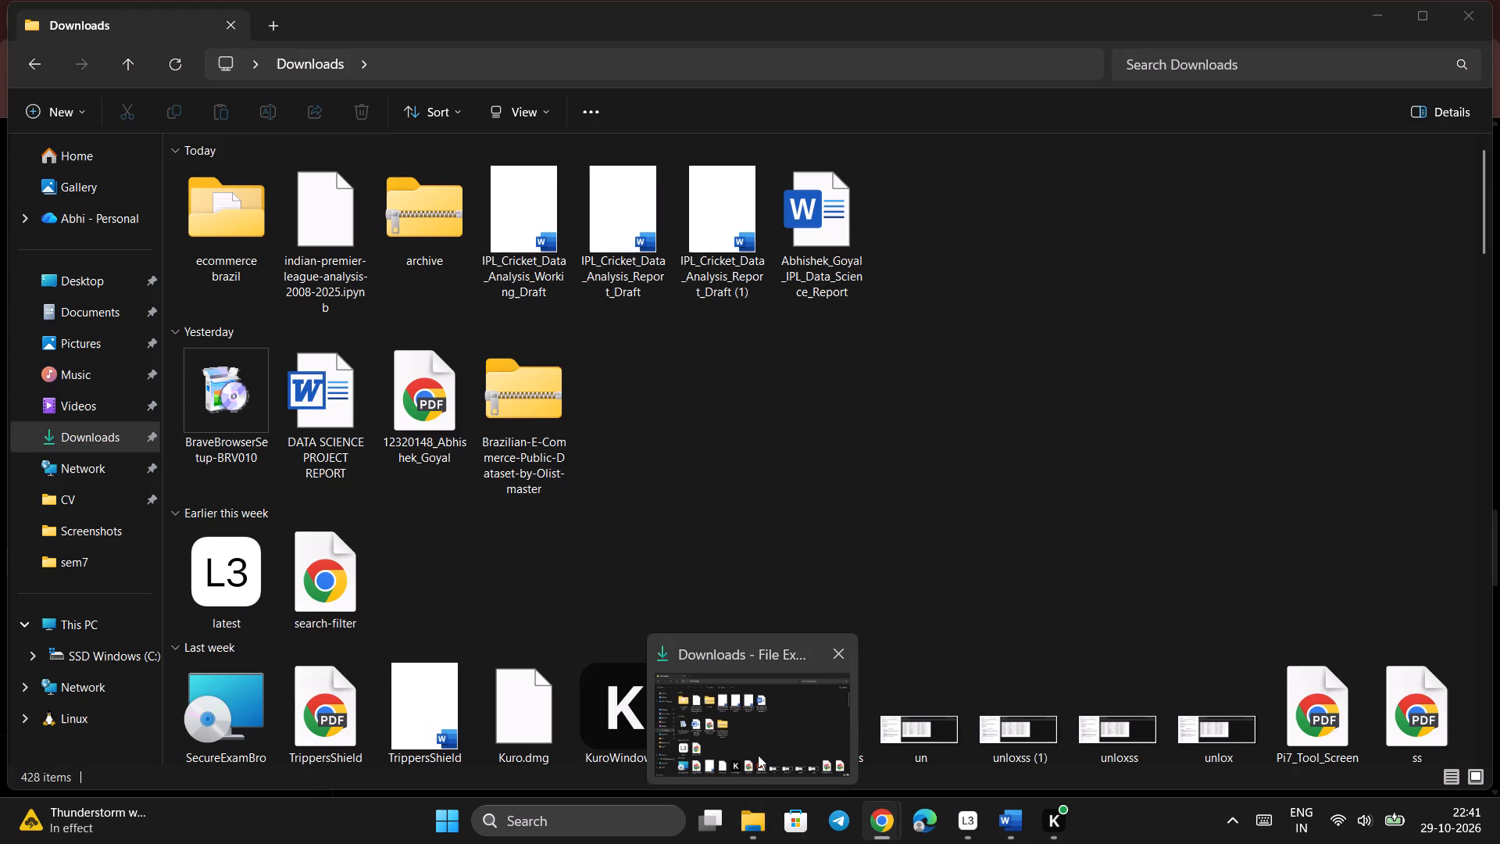
# Reopen the IPL data science report from the Downloads folder in File Explorer.
pyautogui.click(758, 755)
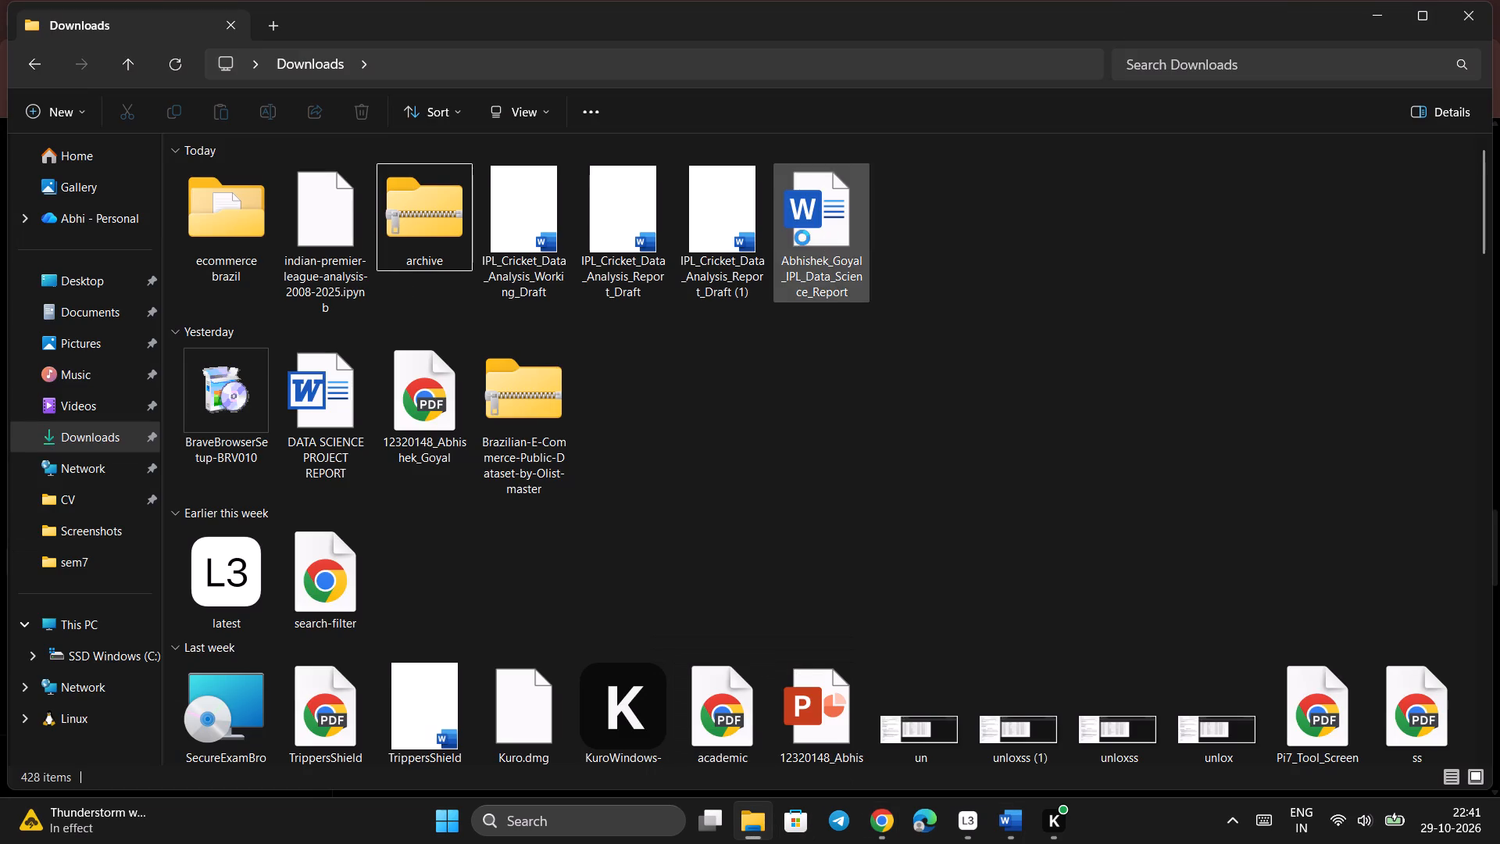
pyautogui.tripleClick(830, 247)
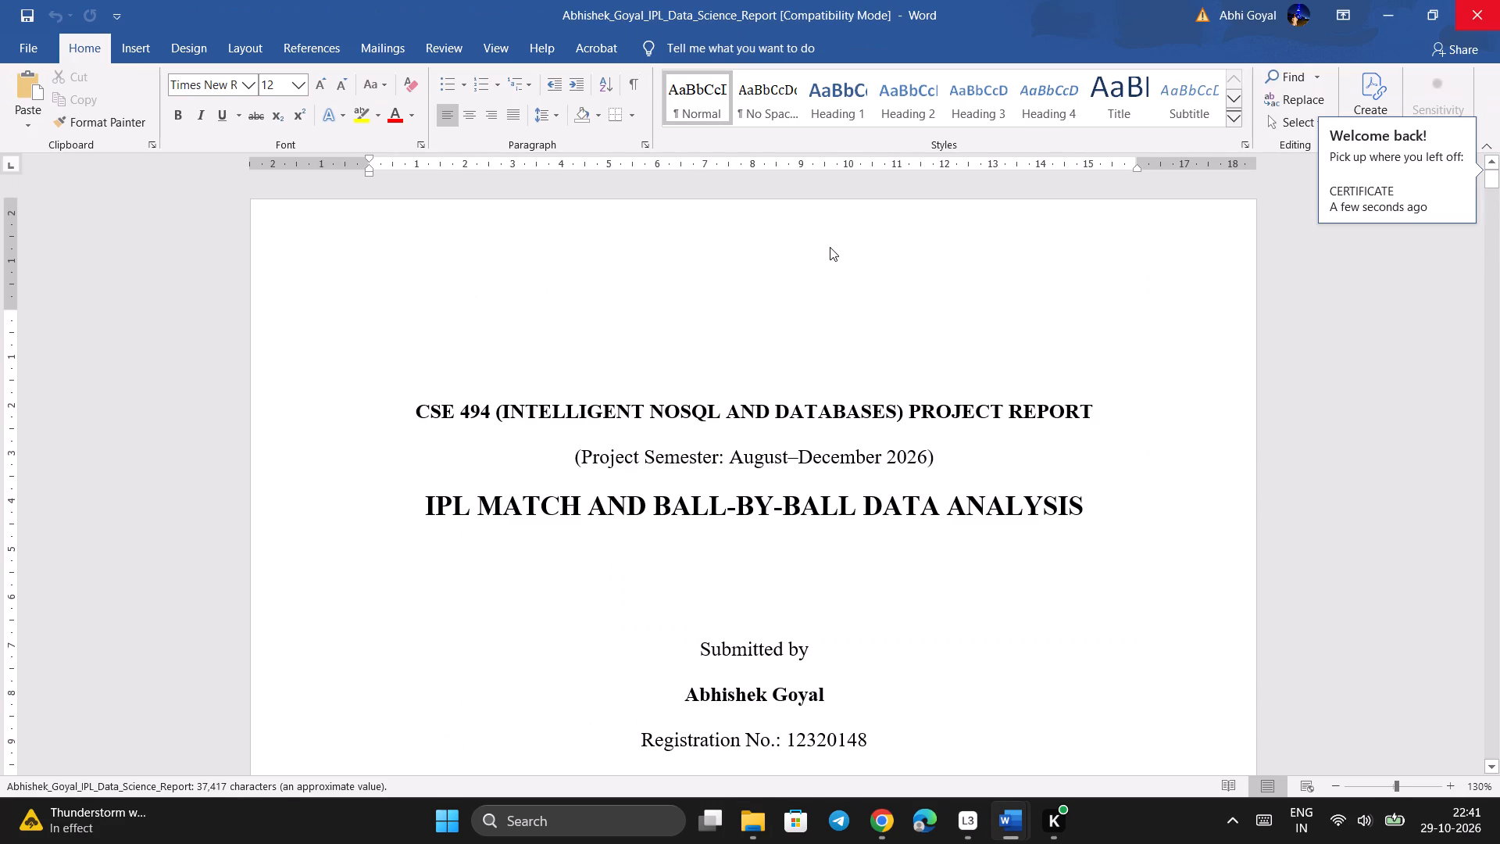
# Change the supervisor's "U.Id" label to "UID" on the certificate page.
pyautogui.keyDown('ctrl'); pyautogui.scroll(-9, 830, 247); pyautogui.keyUp('ctrl')
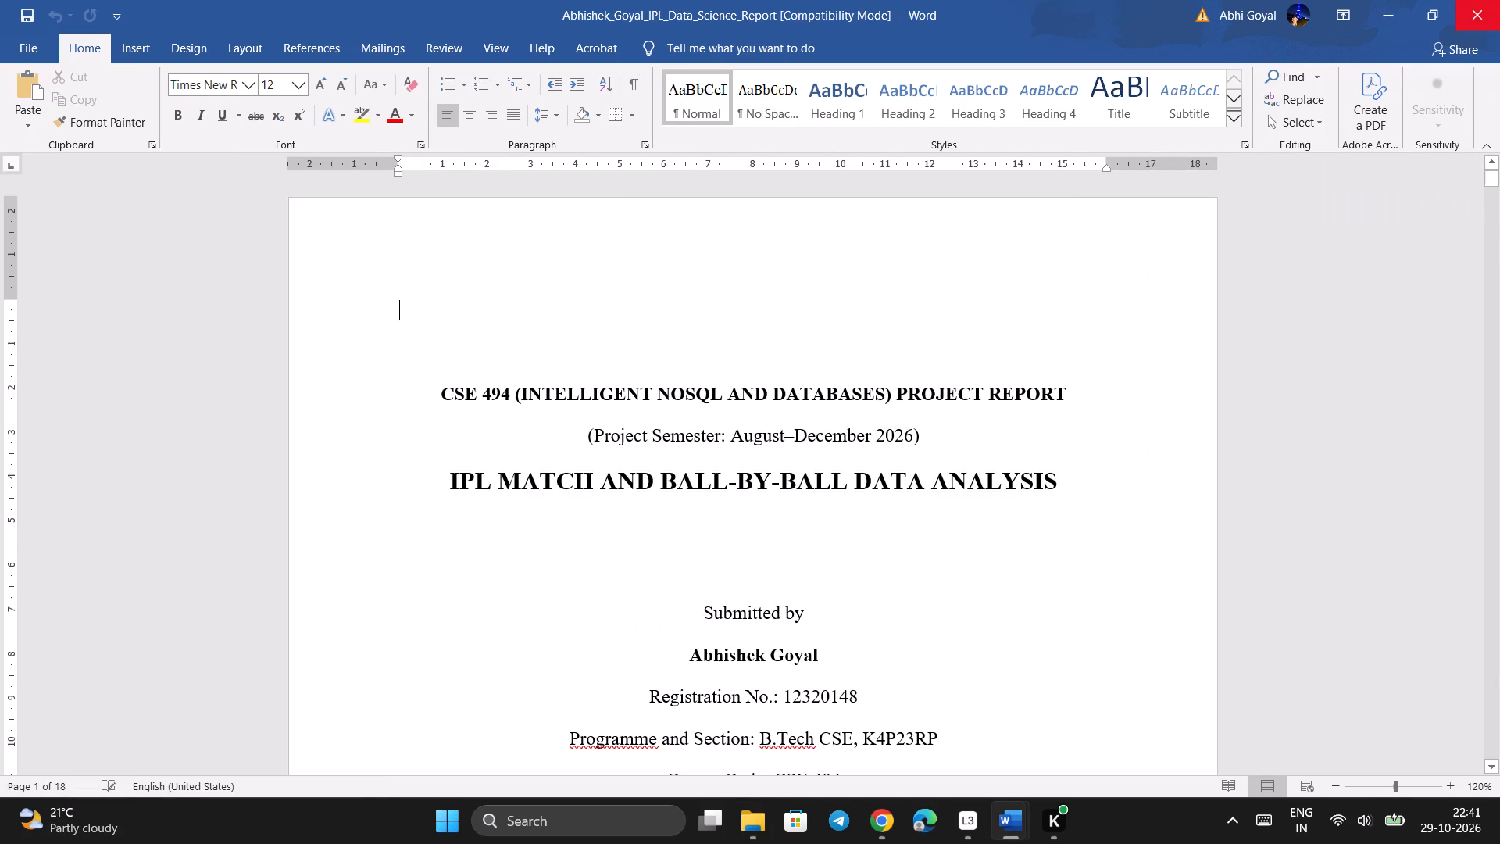
pyautogui.scroll(-10, 951, 603)
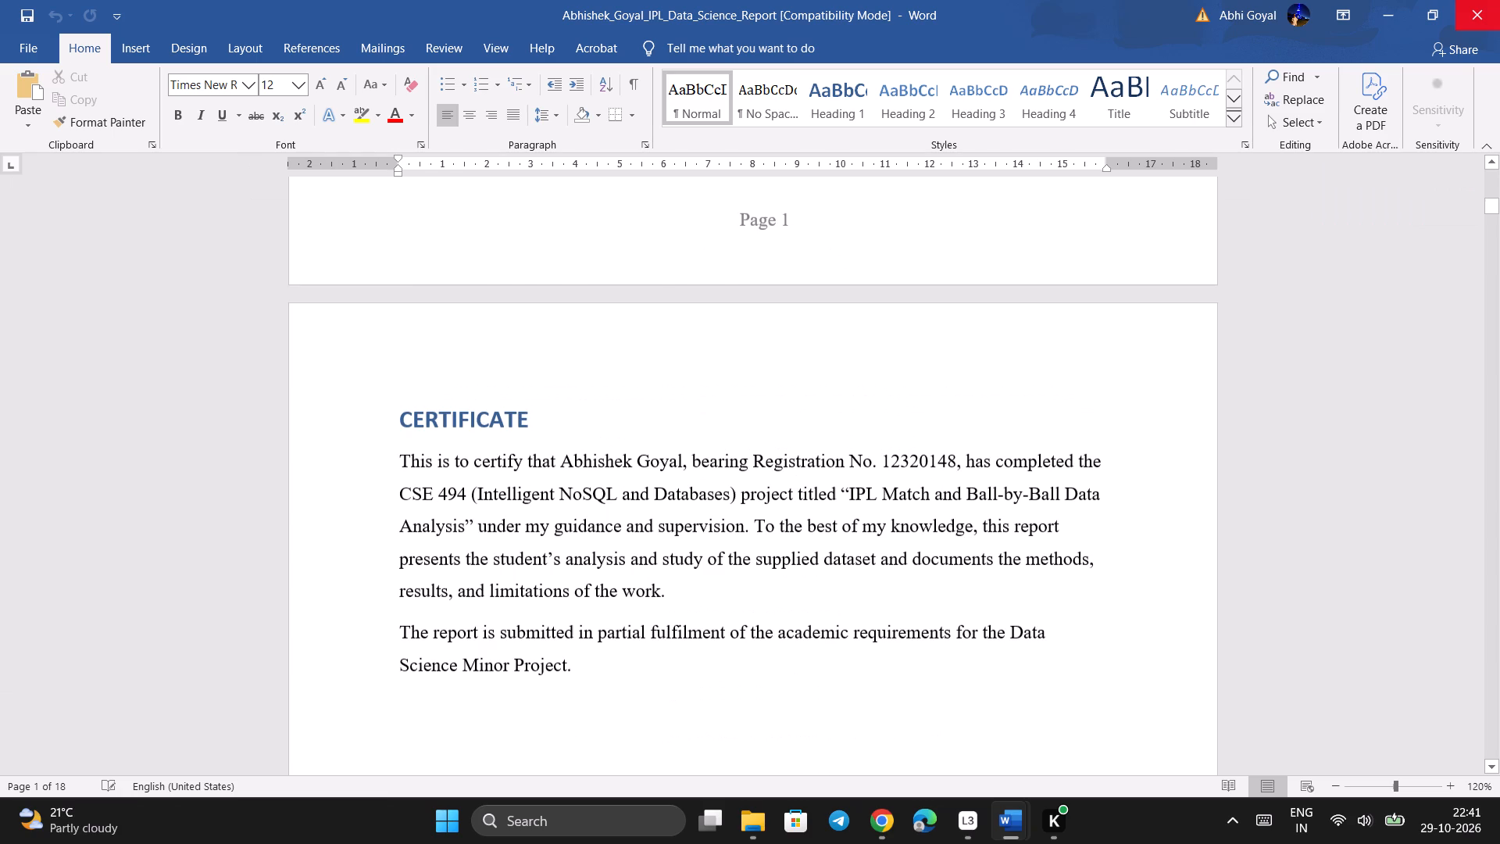
pyautogui.scroll(-4, 951, 603)
pyautogui.scroll(3, 951, 603)
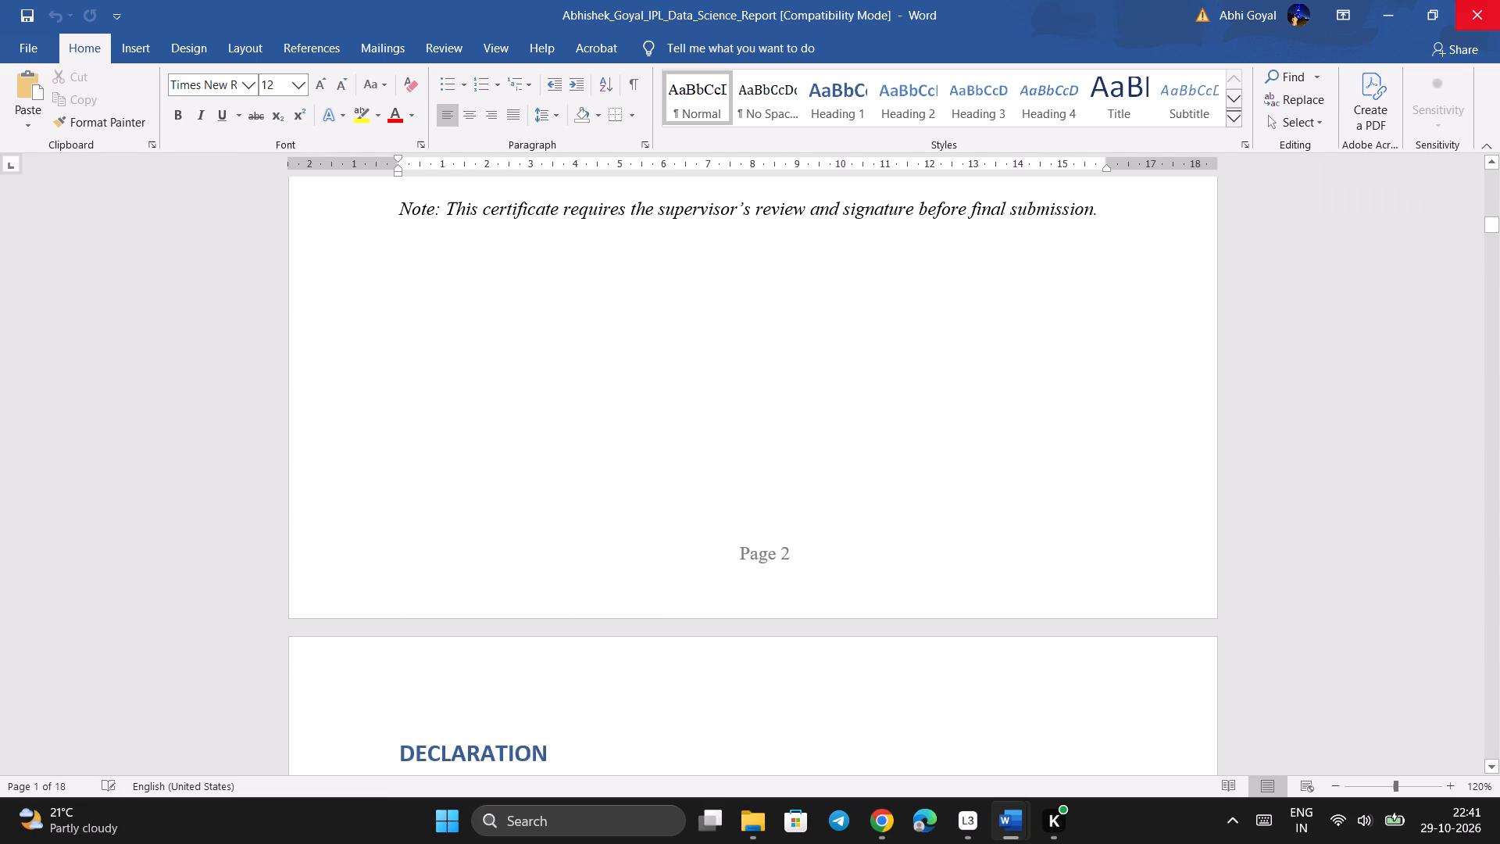
pyautogui.scroll(2, 469, 351)
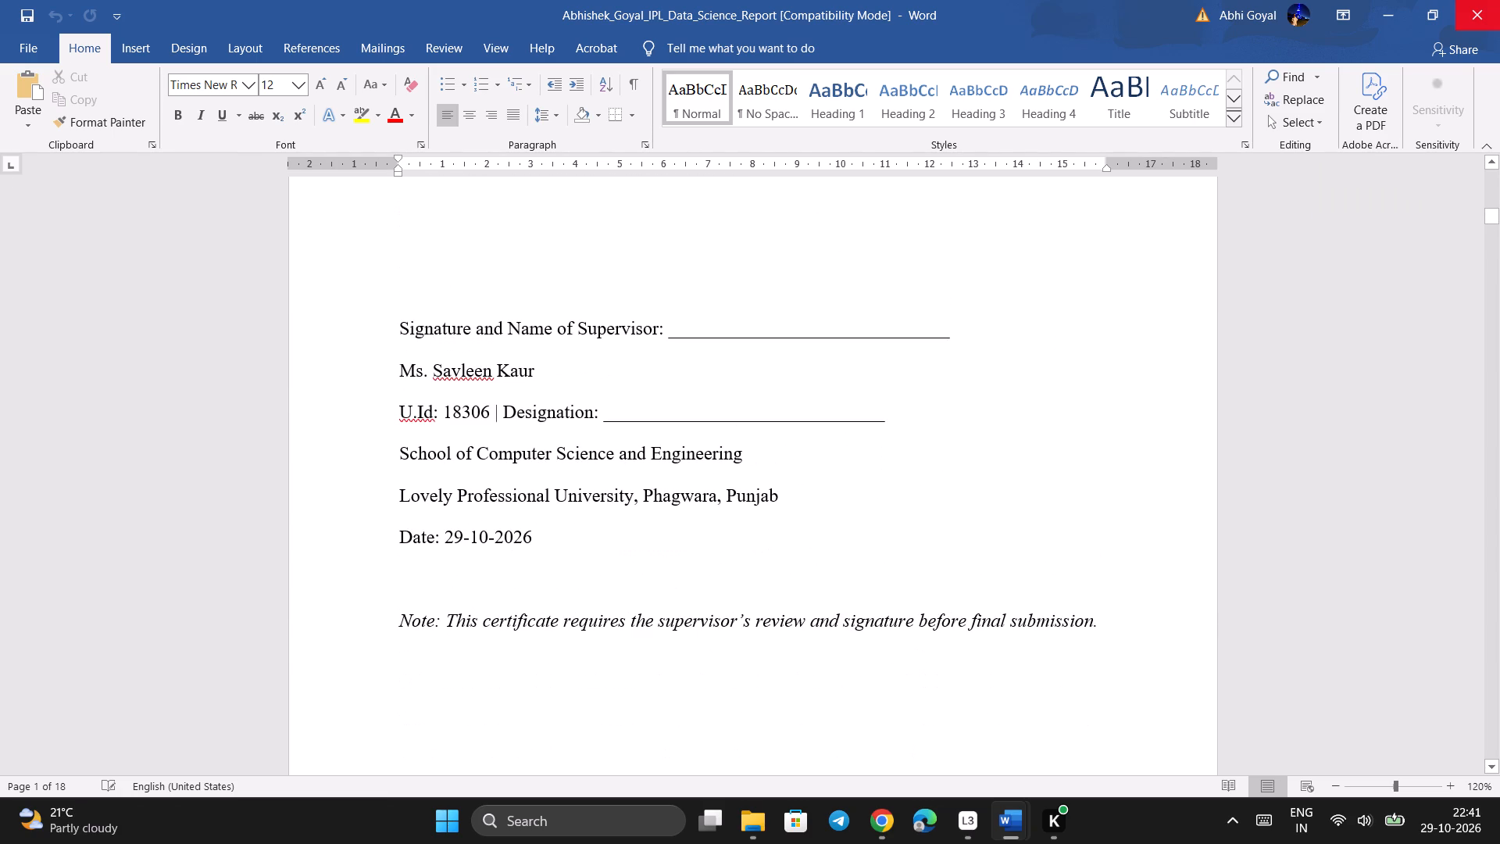
pyautogui.click(422, 413)
pyautogui.press('Left')
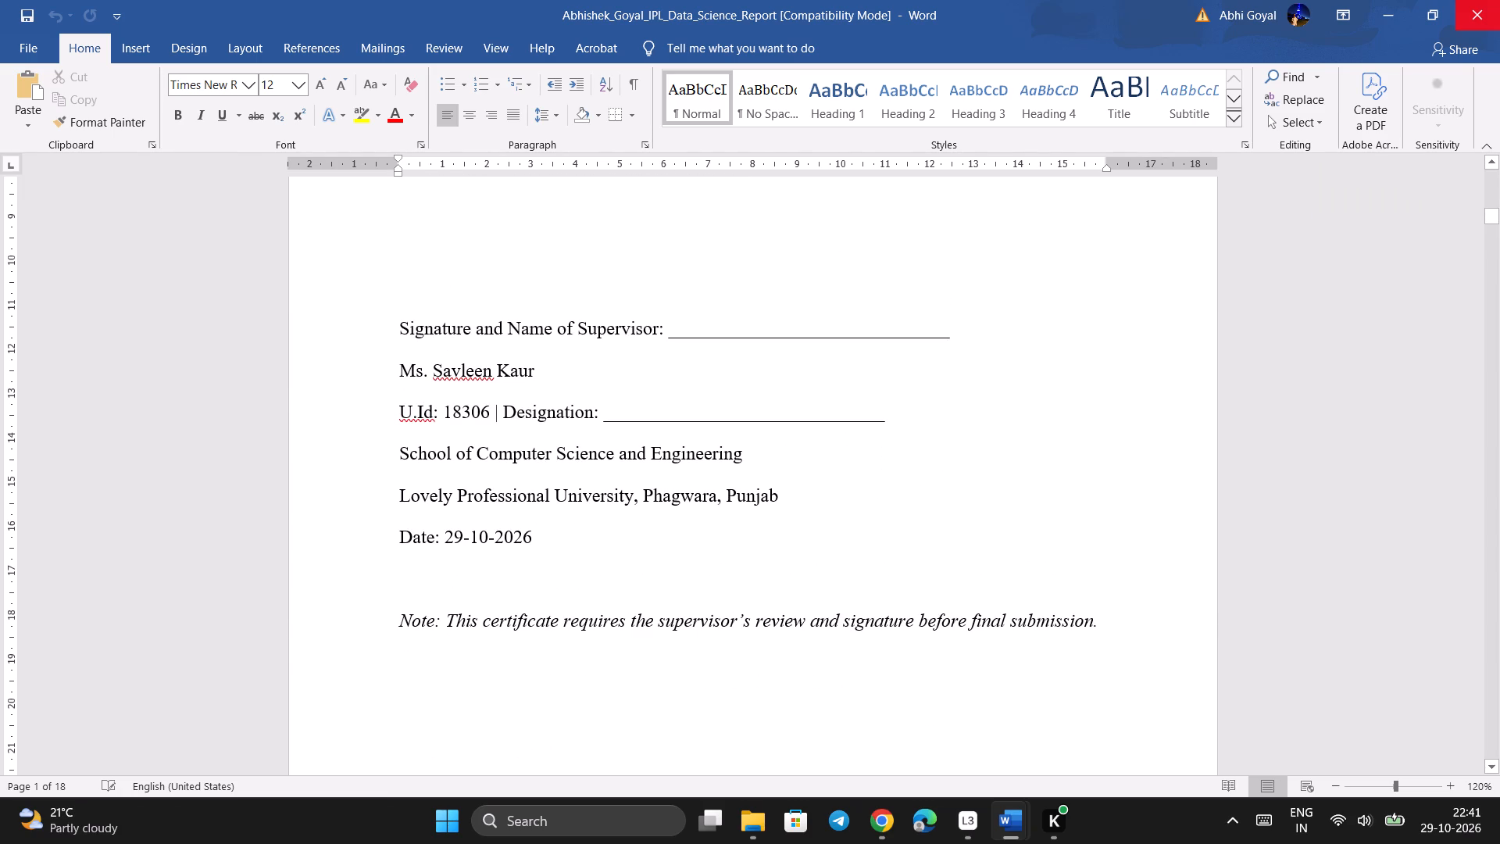
pyautogui.press('BackSpace')
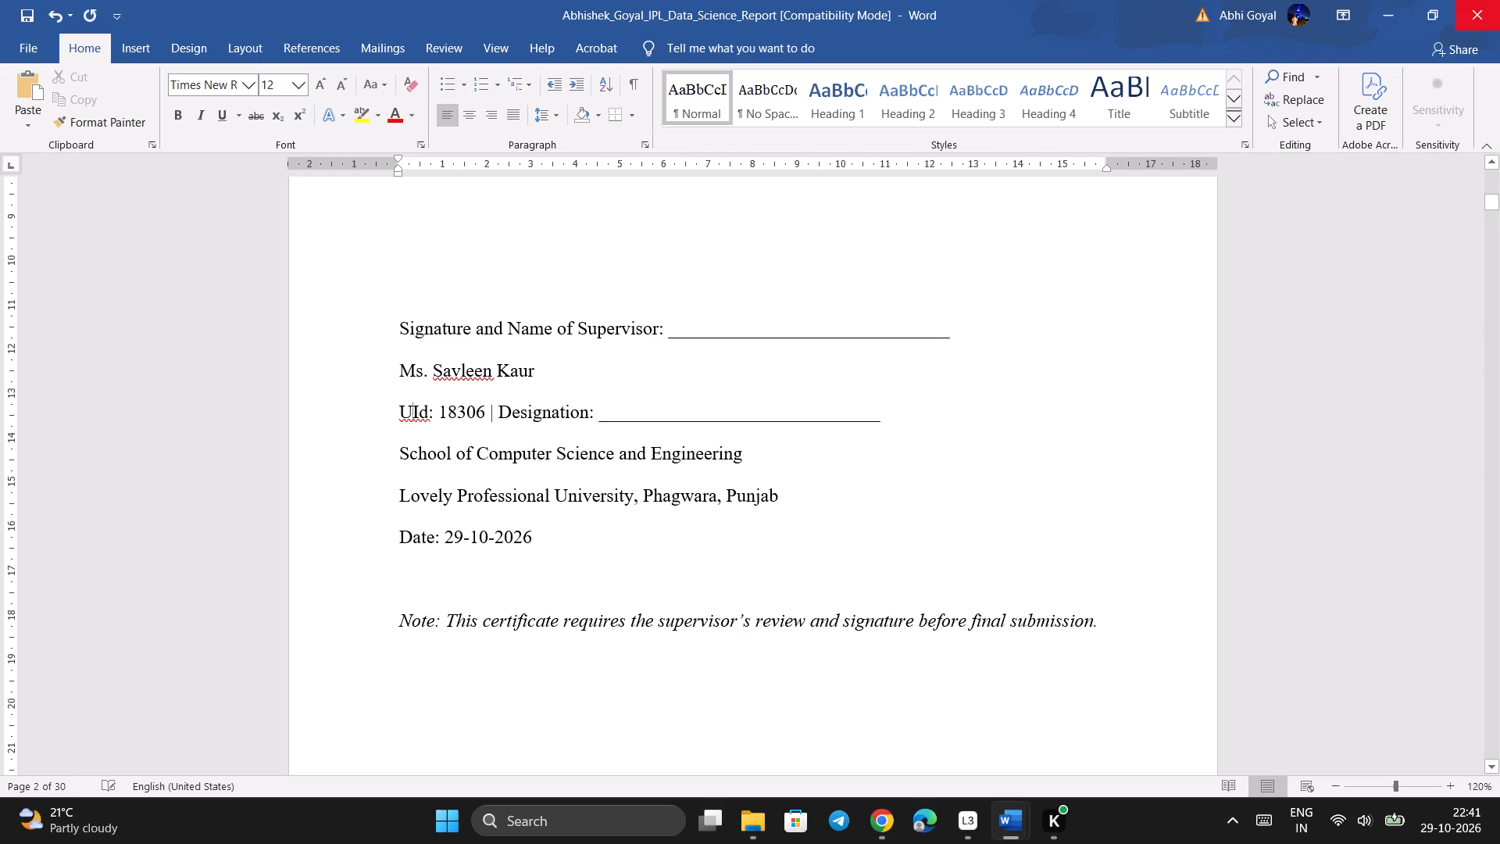
pyautogui.click(423, 411)
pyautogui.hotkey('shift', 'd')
pyautogui.press('Delete')
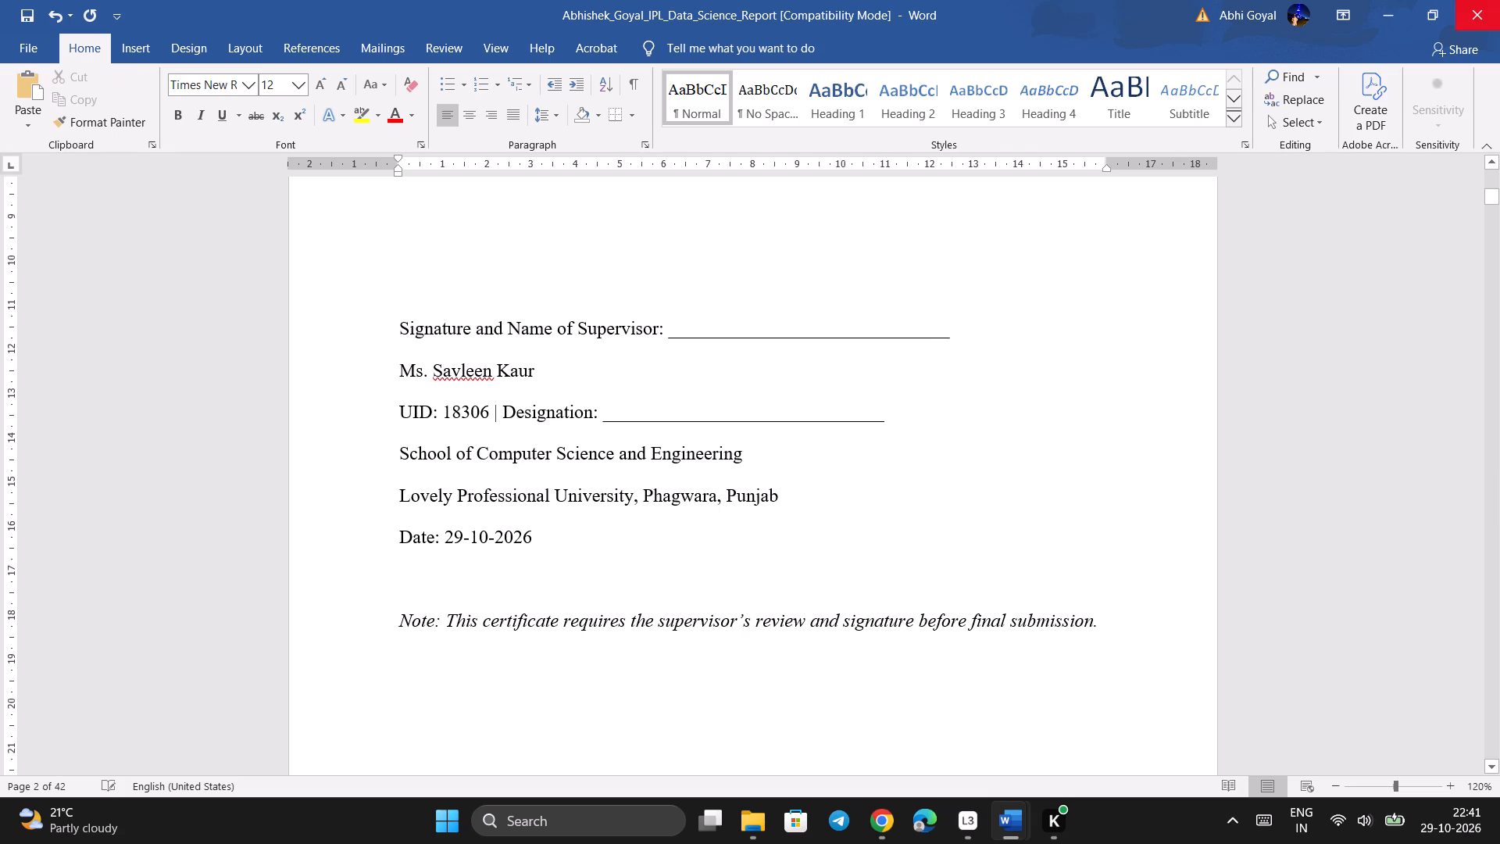
# Move the supervisor's name from its own line into the blank after "Signature and Name of Supervisor:" on the certificate page.
pyautogui.moveTo(550, 372); pyautogui.dragTo(420, 370)
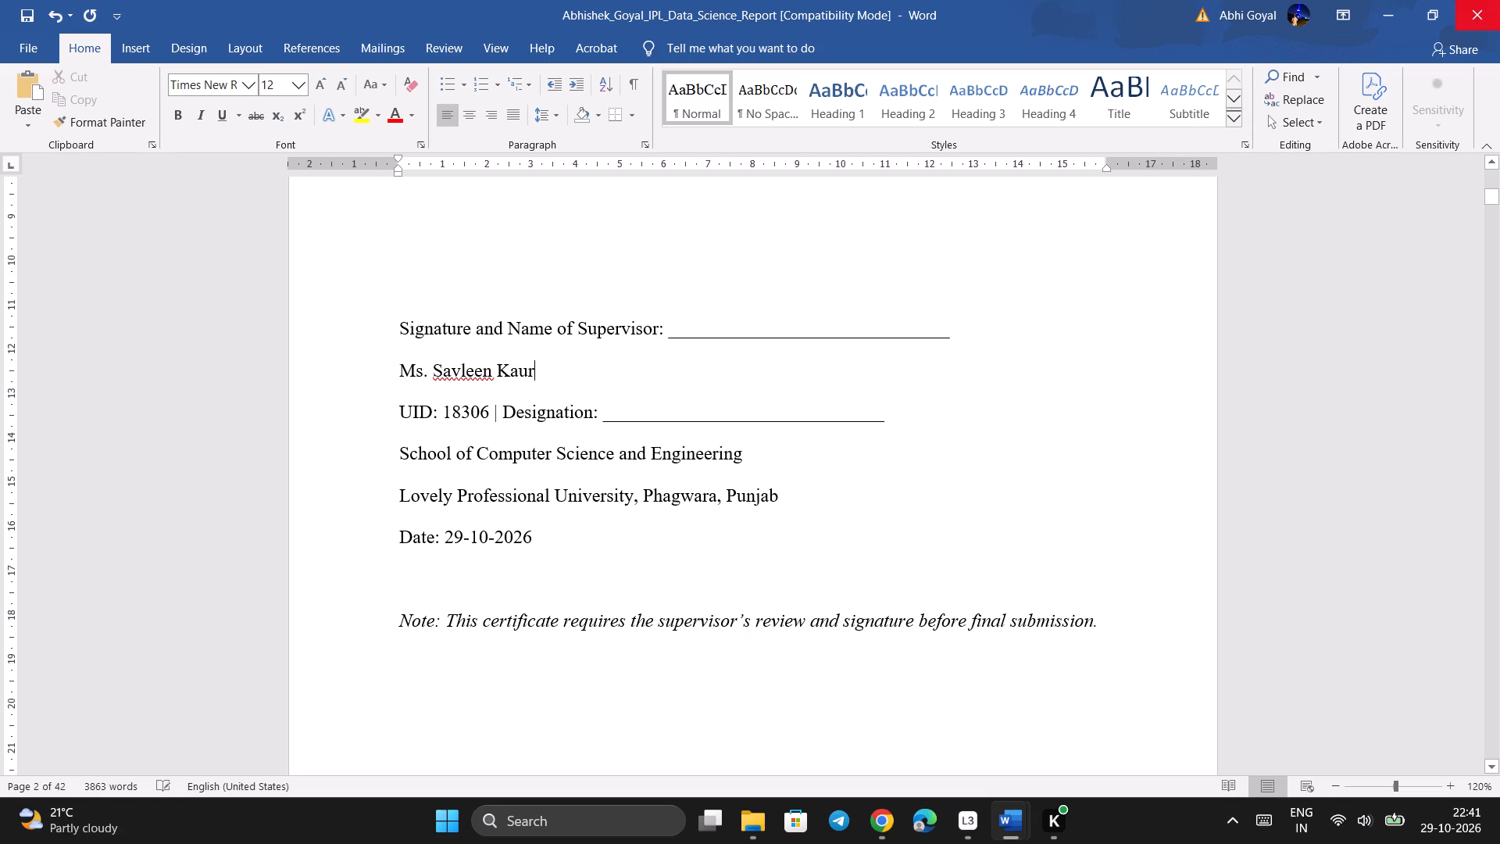
pyautogui.moveTo(420, 370); pyautogui.dragTo(387, 367)
pyautogui.hotkey('ctrl', 'x')
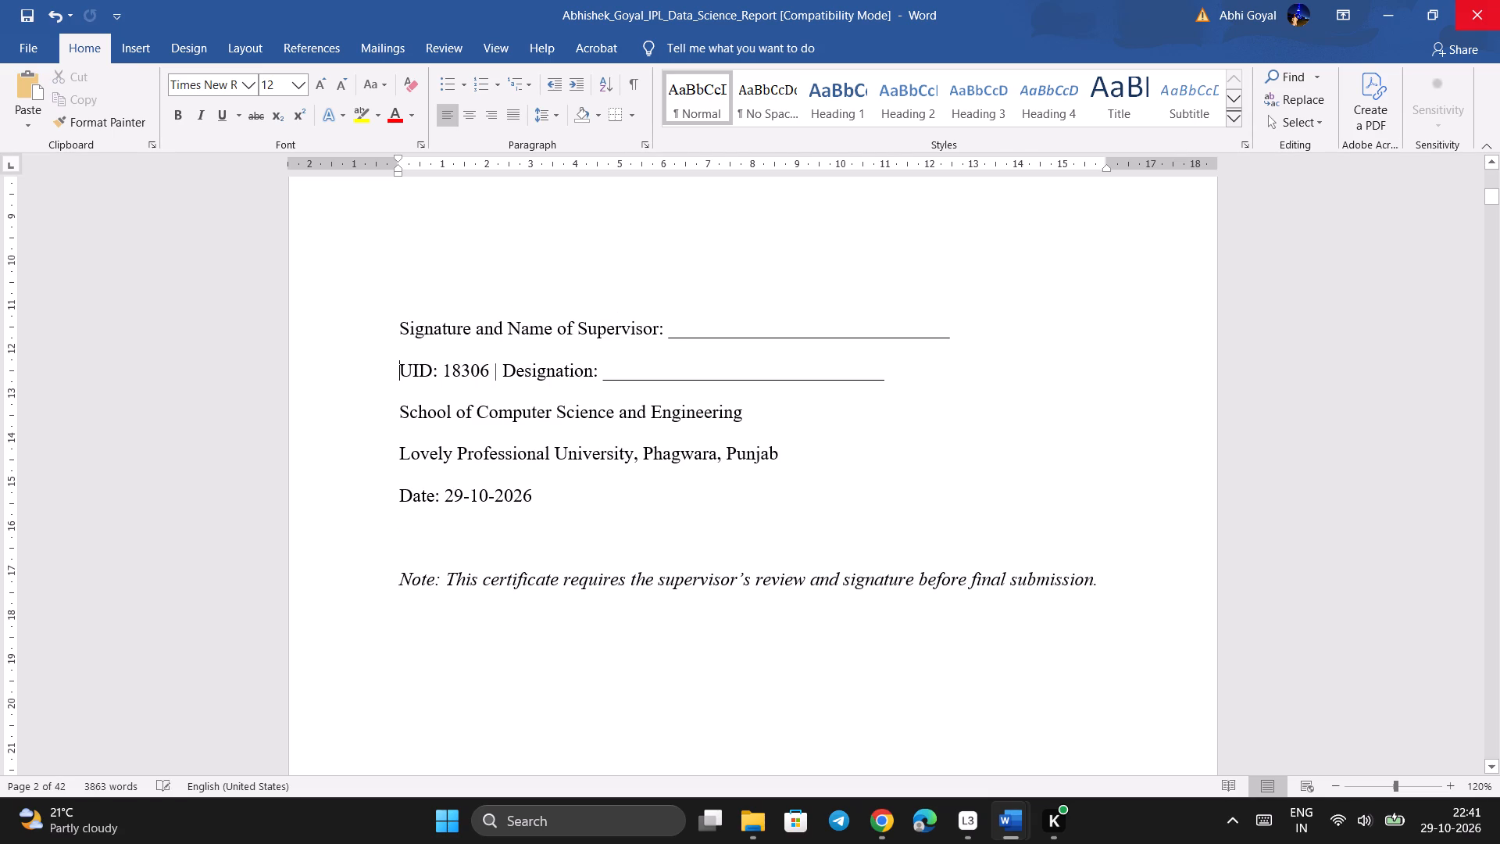
pyautogui.click(748, 320)
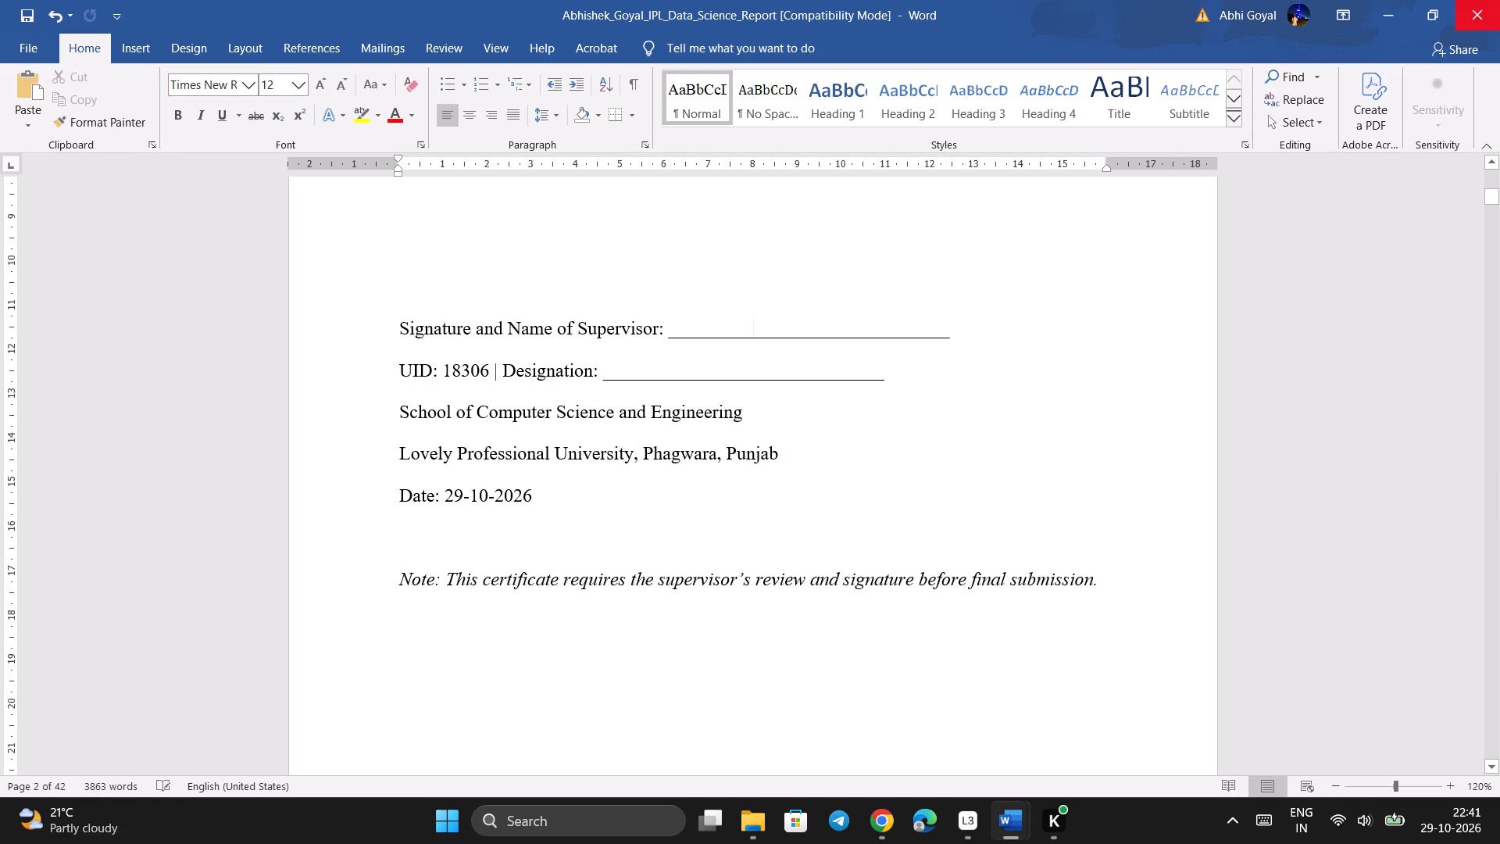
pyautogui.hotkey('ctrl', 'v')
# Remove the blank underline before and after the supervisor's name, including the leftover line beneath, so the name directly follows its label.
pyautogui.click(754, 338)
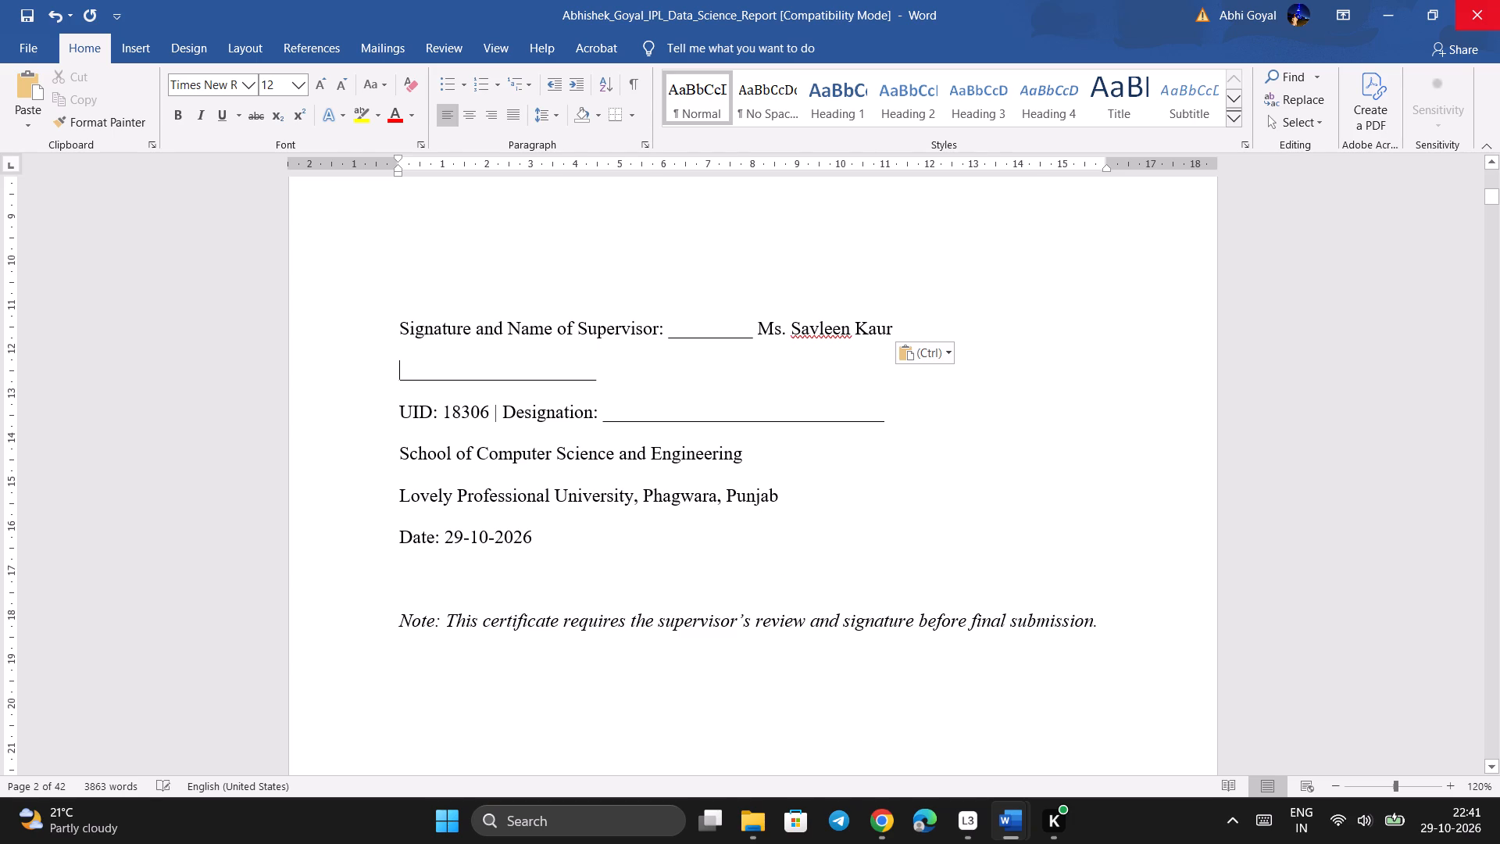
pyautogui.press('BackSpace')
pyautogui.press('BackSpace')
pyautogui.press('BackSpace')
pyautogui.press('BackSpace')
pyautogui.press('BackSpace')
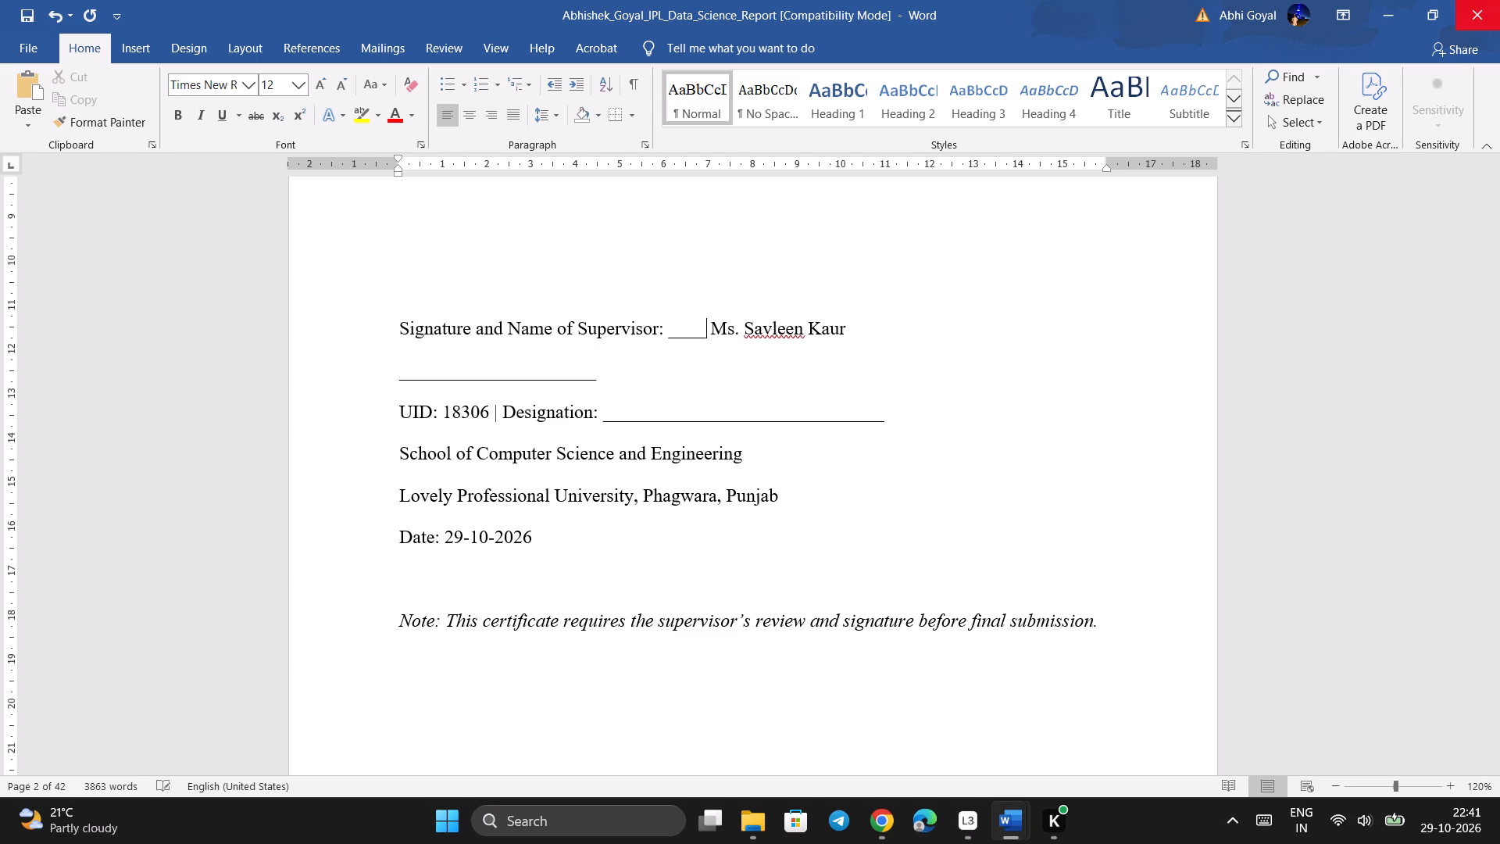
pyautogui.press('BackSpace')
pyautogui.press('BackSpace')
pyautogui.press('BackSpace')
pyautogui.press('BackSpace')
pyautogui.press('BackSpace')
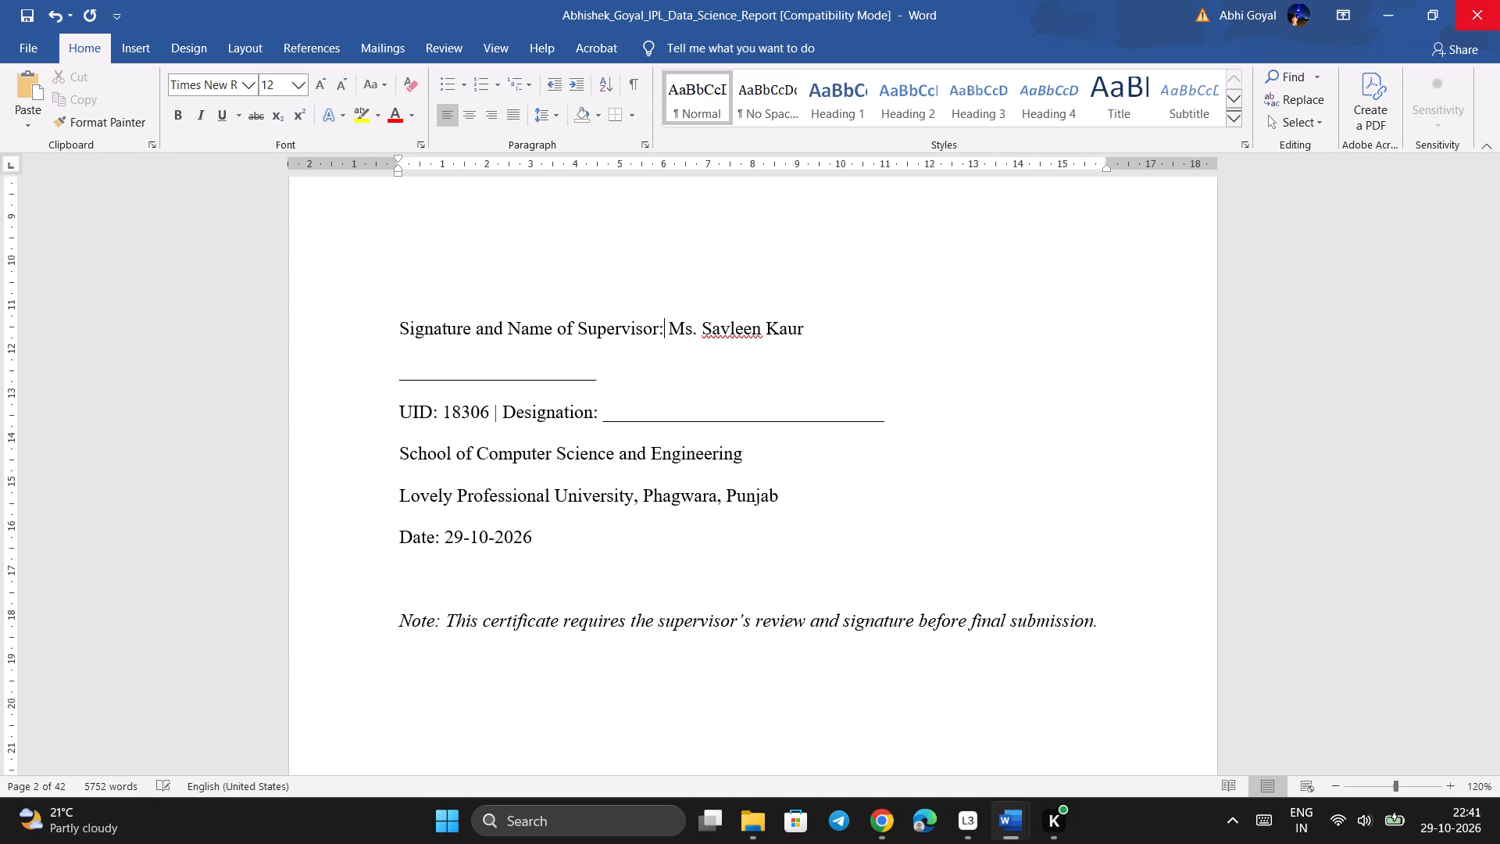
pyautogui.click(605, 371)
pyautogui.press('BackSpace')
pyautogui.press('BackSpace')
pyautogui.press('BackSpace')
pyautogui.press('BackSpace')
pyautogui.press('BackSpace')
pyautogui.press('BackSpace')
pyautogui.press('BackSpace')
pyautogui.press('BackSpace')
pyautogui.press('BackSpace')
pyautogui.press('BackSpace')
pyautogui.press('BackSpace')
pyautogui.press('BackSpace')
pyautogui.press('BackSpace')
pyautogui.press('BackSpace')
pyautogui.press('BackSpace')
pyautogui.press('BackSpace')
pyautogui.press('BackSpace')
pyautogui.press('BackSpace')
pyautogui.press('BackSpace')
pyautogui.press('BackSpace')
pyautogui.press('BackSpace')
pyautogui.press('BackSpace')
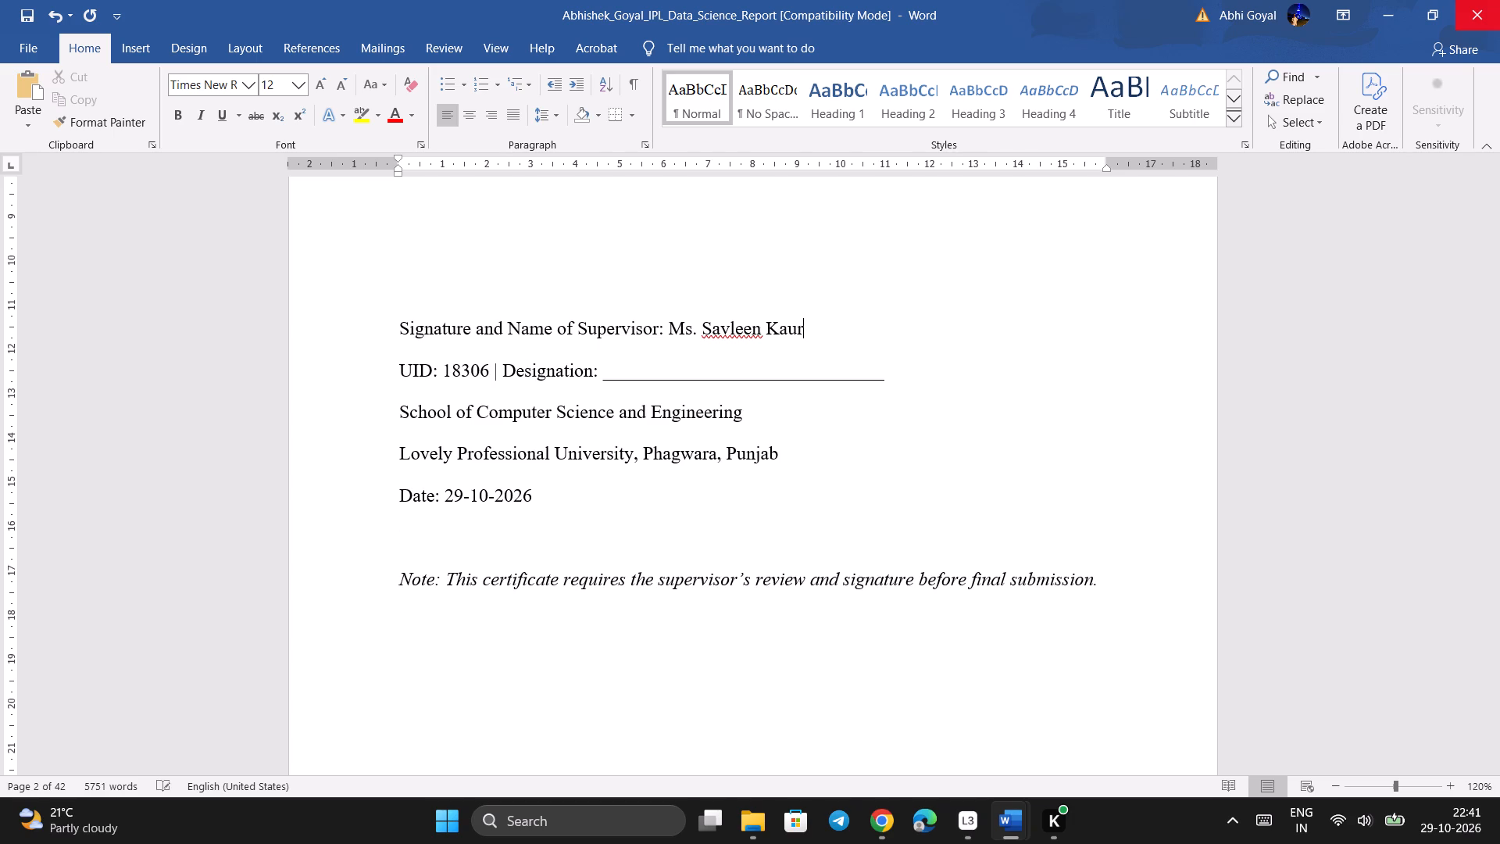
# Delete the separator bar, the "Designation:" label and its blank underline from the supervisor's UID line.
pyautogui.click(493, 369)
pyautogui.click(493, 369)
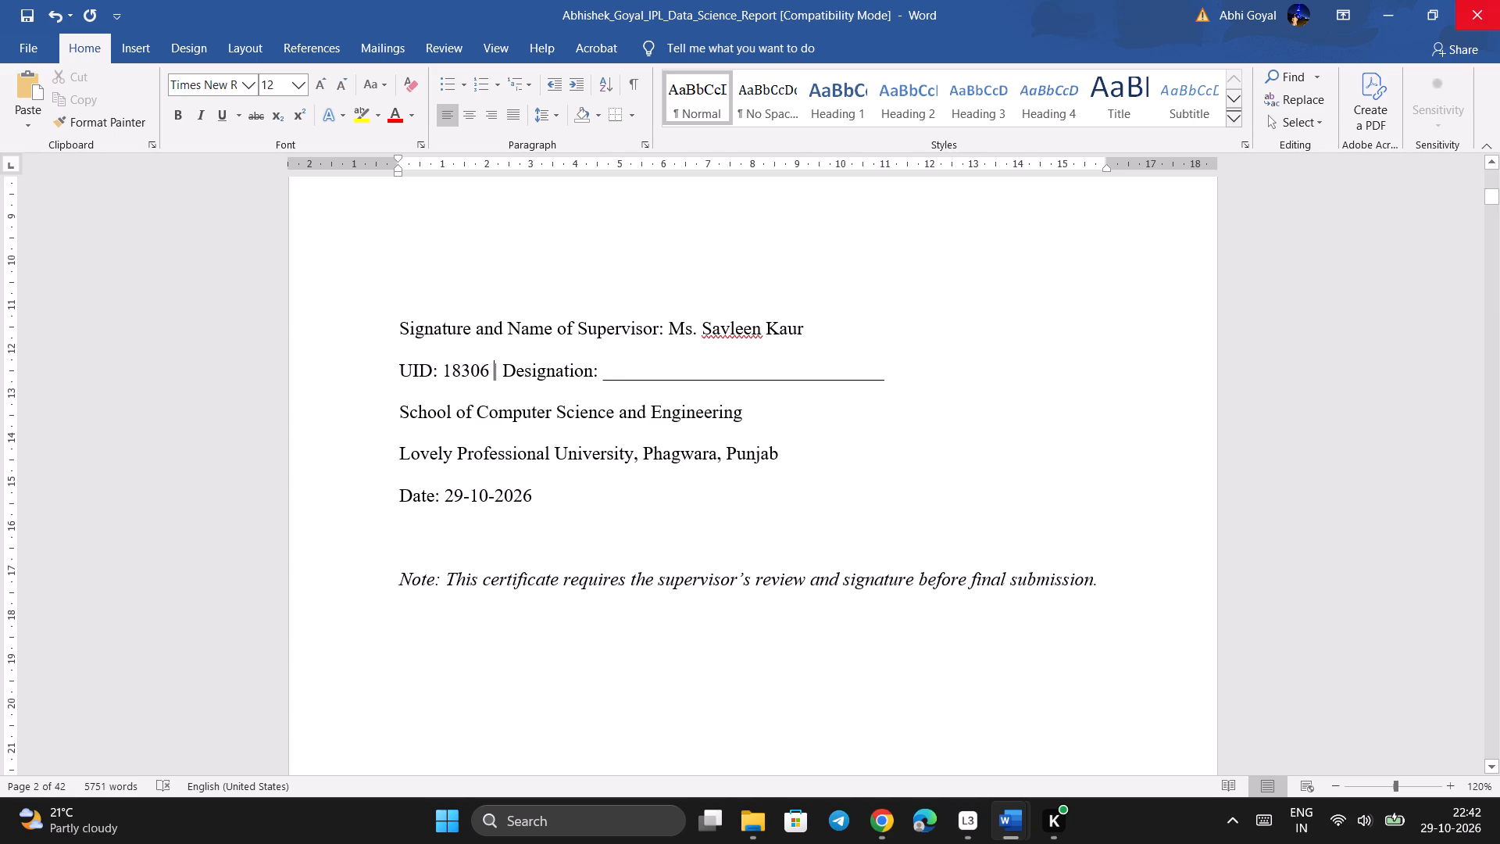
pyautogui.press('Delete')
pyautogui.press('Delete')
pyautogui.press('Delete')
pyautogui.press('Delete')
pyautogui.press('Delete')
pyautogui.press('Delete')
pyautogui.press('Delete')
pyautogui.press('Delete')
pyautogui.press('Delete')
pyautogui.press('Delete')
pyautogui.press('Delete')
pyautogui.press('Delete')
pyautogui.press('Delete')
pyautogui.press('Delete')
pyautogui.press('Delete')
pyautogui.press('Delete')
pyautogui.press('Delete')
pyautogui.press('Delete')
pyautogui.press('Delete')
pyautogui.press('Delete')
pyautogui.press('Delete')
pyautogui.press('Delete')
pyautogui.press('Delete')
pyautogui.press('Delete')
pyautogui.press('Delete')
pyautogui.press('Delete')
pyautogui.press('Delete')
pyautogui.press('Delete')
pyautogui.press('Delete')
pyautogui.press('Delete')
pyautogui.press('Delete')
pyautogui.press('Delete')
pyautogui.press('Delete')
pyautogui.press('Delete')
pyautogui.press('Delete')
pyautogui.press('Delete')
pyautogui.press('Delete')
pyautogui.press('Delete')
pyautogui.press('Delete')
pyautogui.press('Delete')
pyautogui.press('Delete')
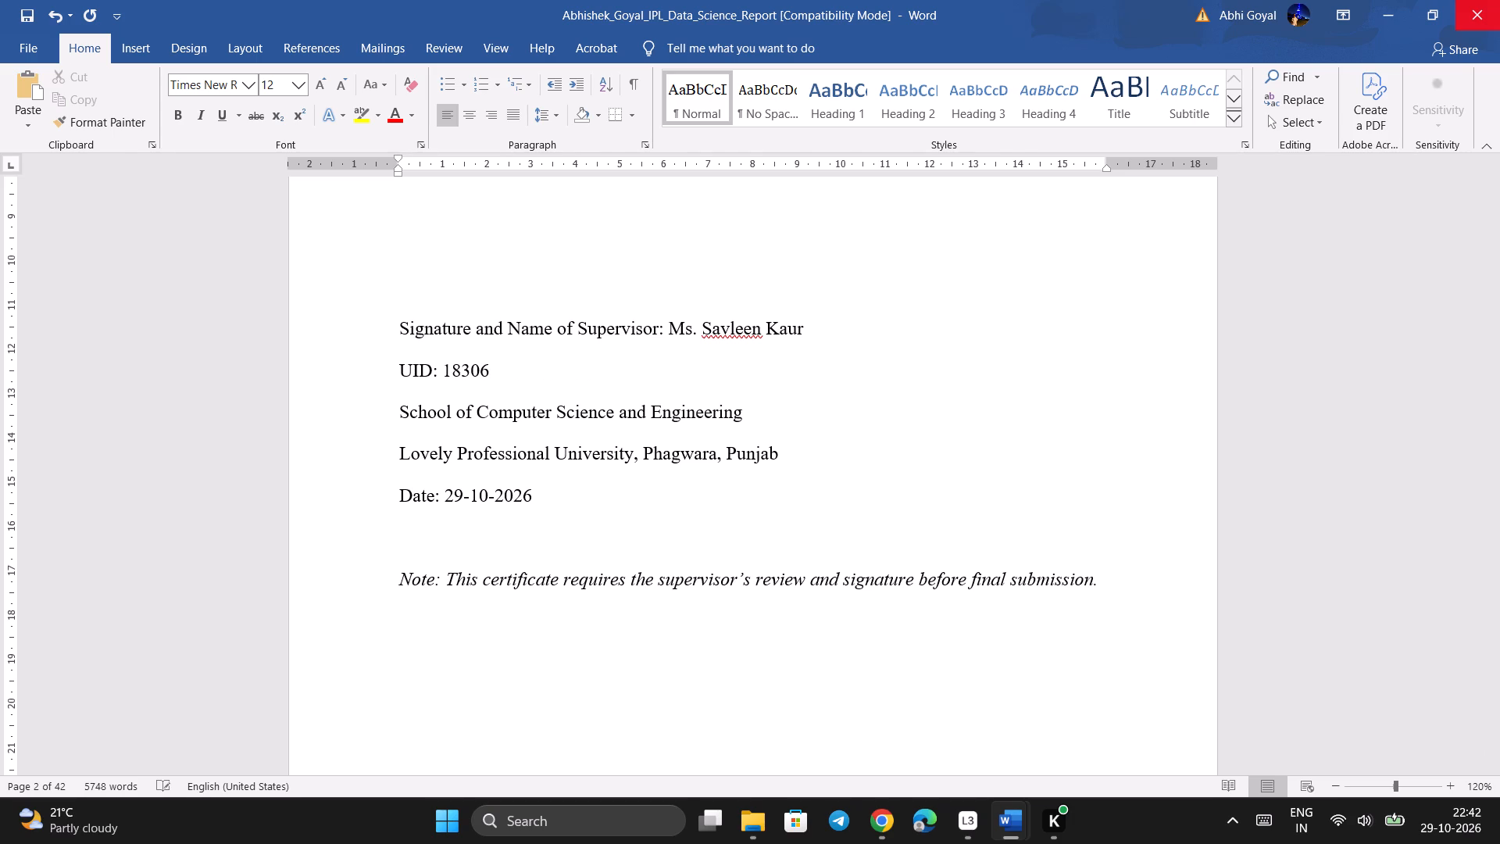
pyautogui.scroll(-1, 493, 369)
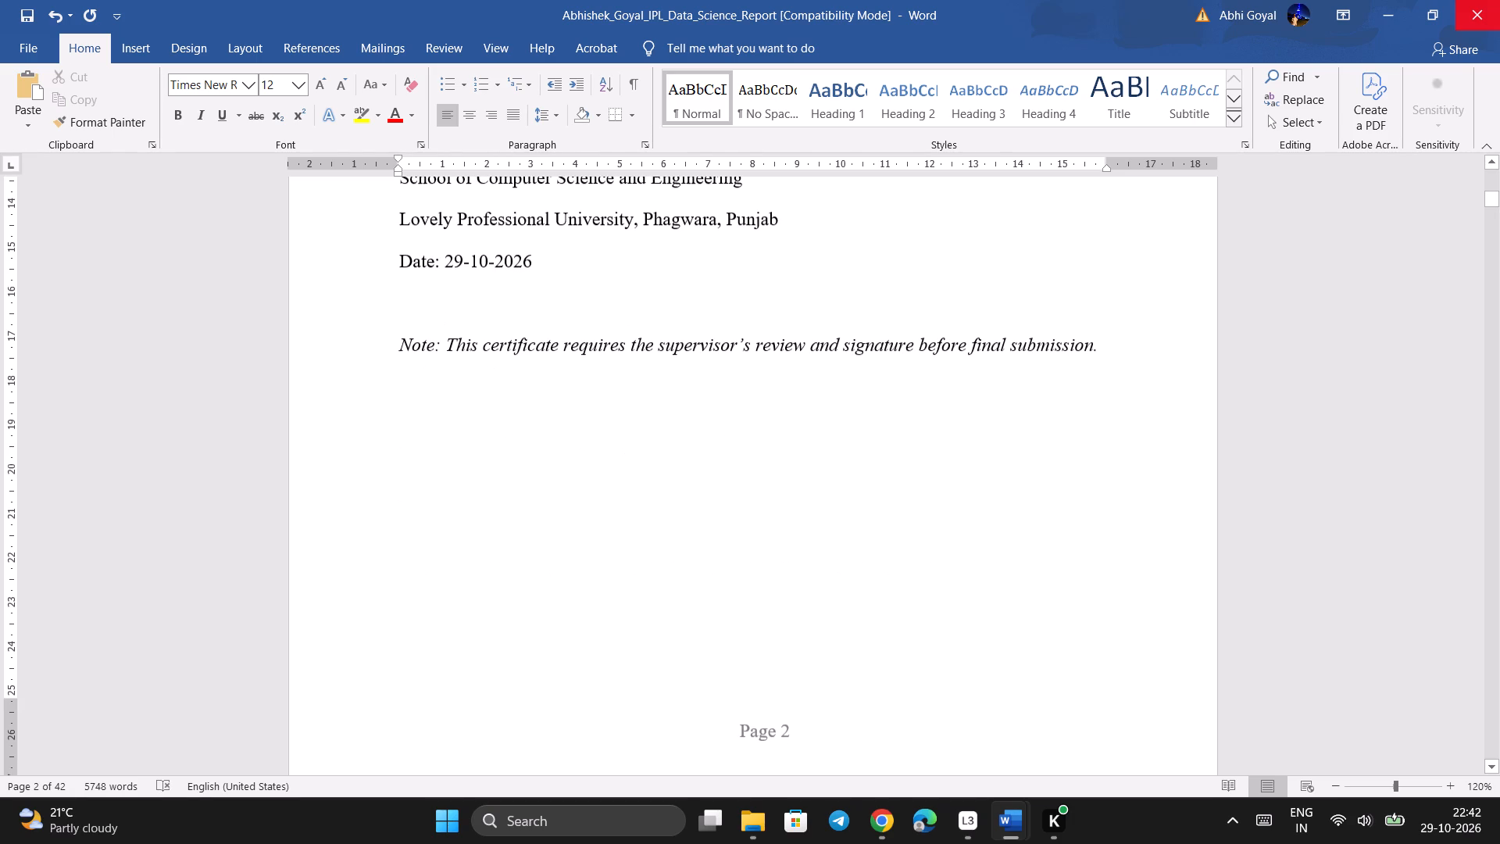
# Delete the italic note about the supervisor's review and signature, along with the blank line above it, from the certificate page.
pyautogui.click(405, 347)
pyautogui.moveTo(405, 347); pyautogui.dragTo(1119, 351)
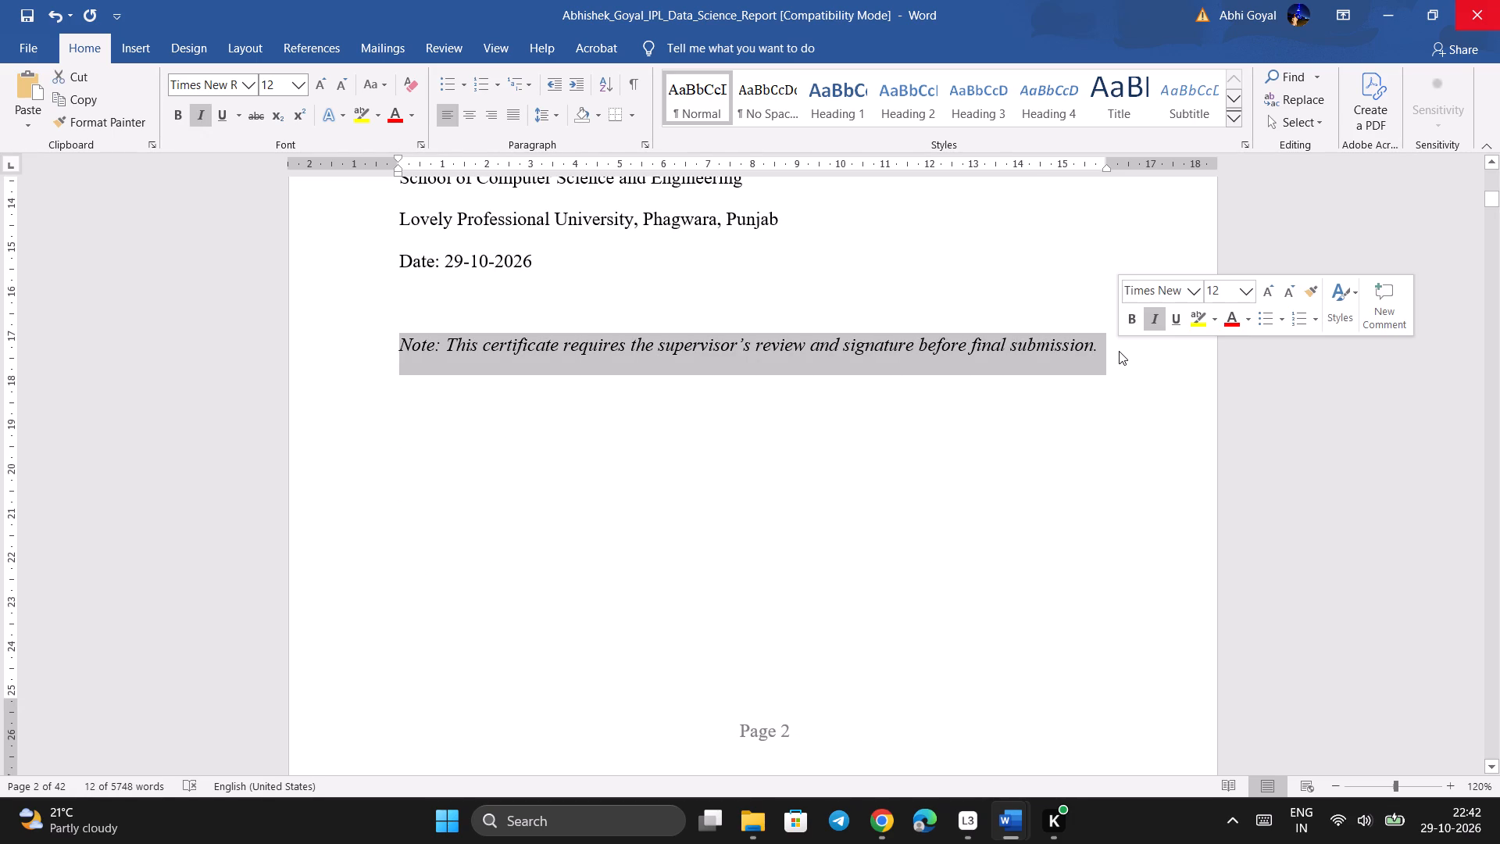
pyautogui.press('BackSpace')
pyautogui.press('BackSpace')
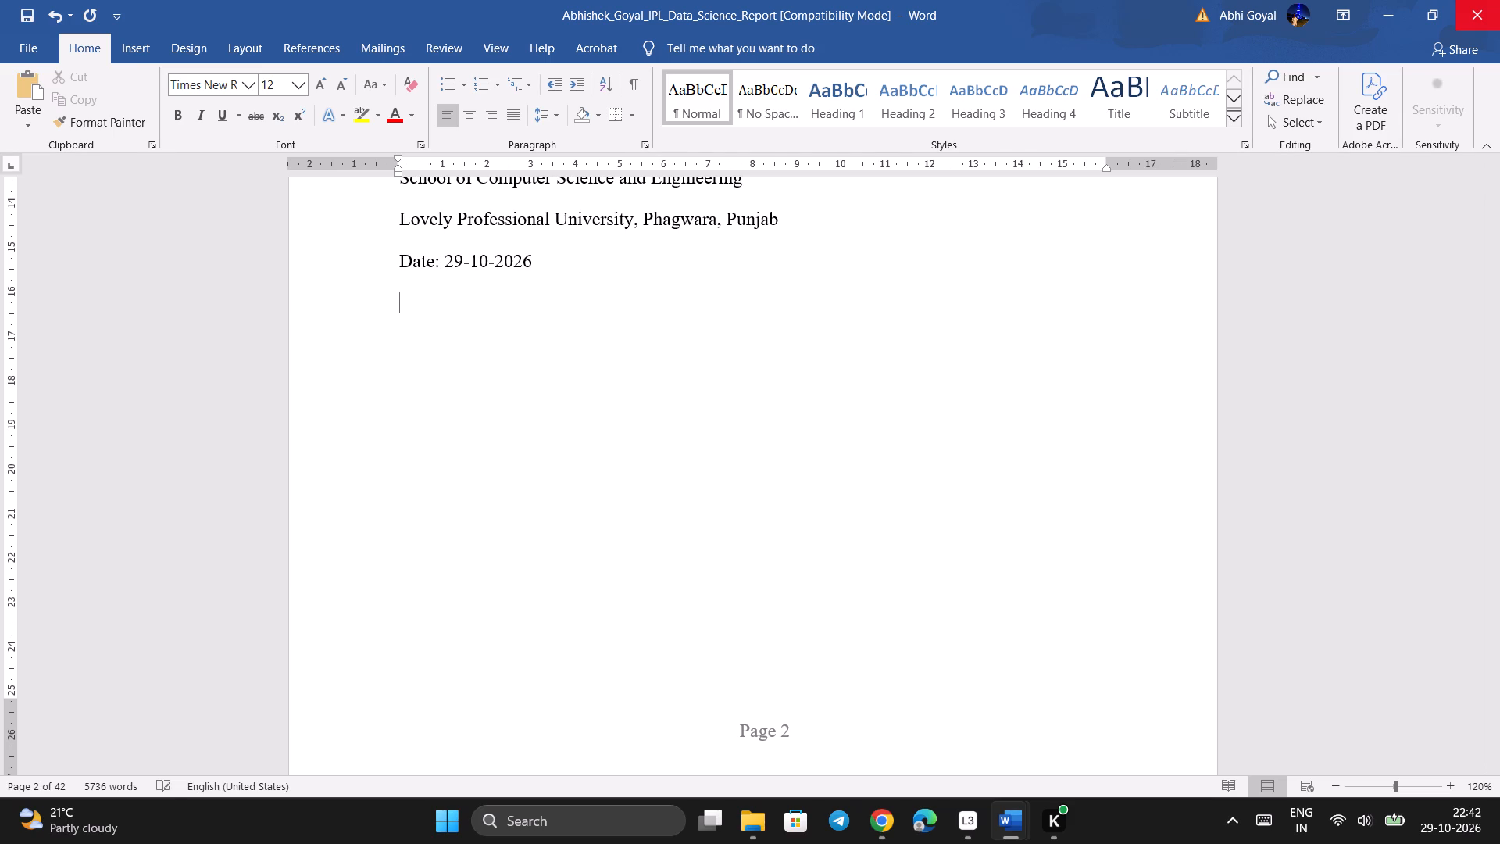
# Enter the student's full name, with both initials capitalised, in the Signature blank at the end of the Declaration page.
pyautogui.scroll(-5, 1119, 351)
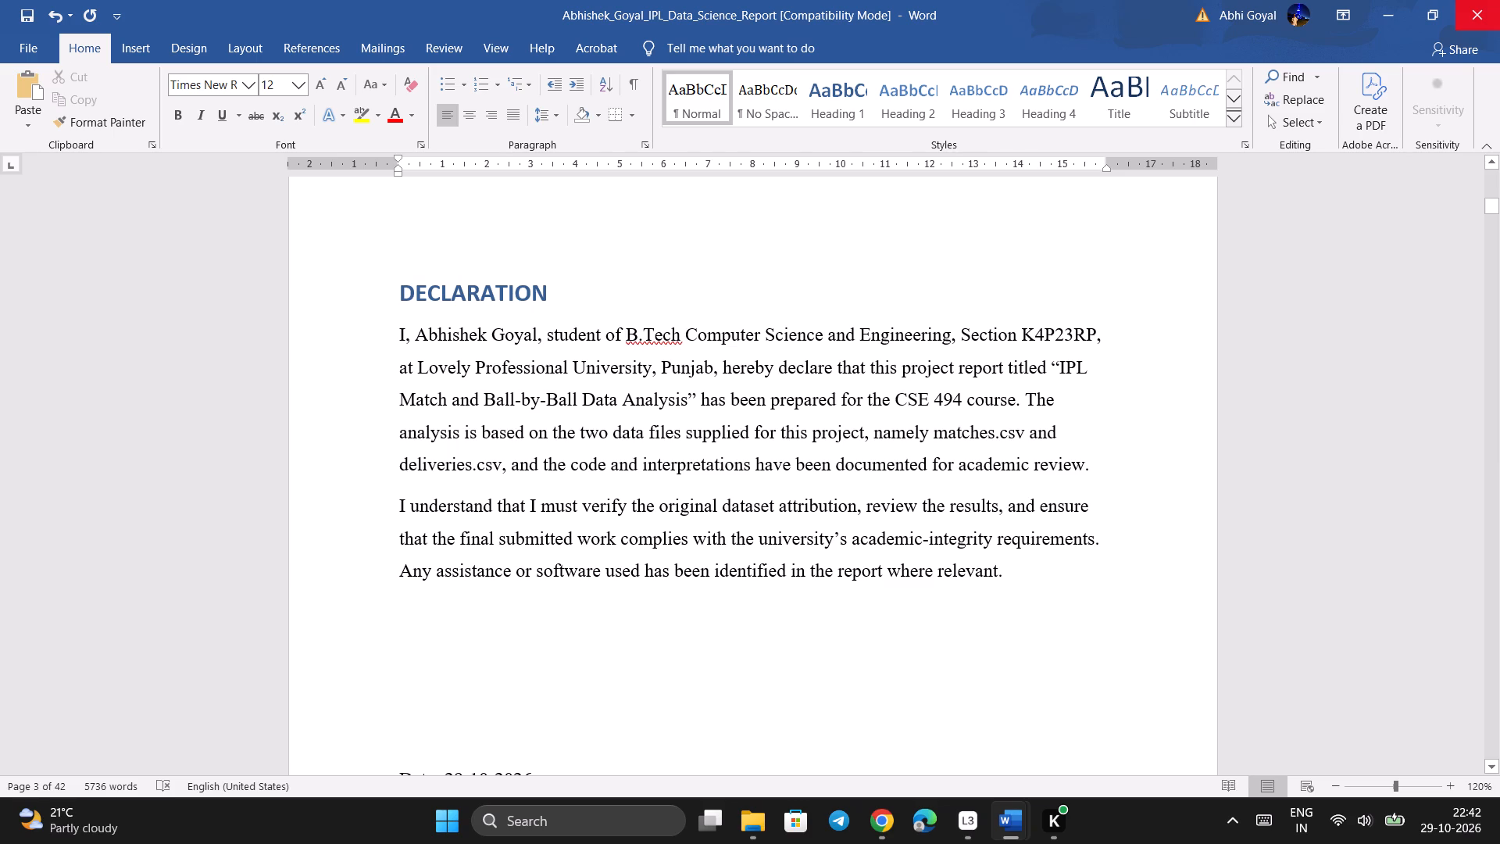
pyautogui.scroll(-2, 698, 596)
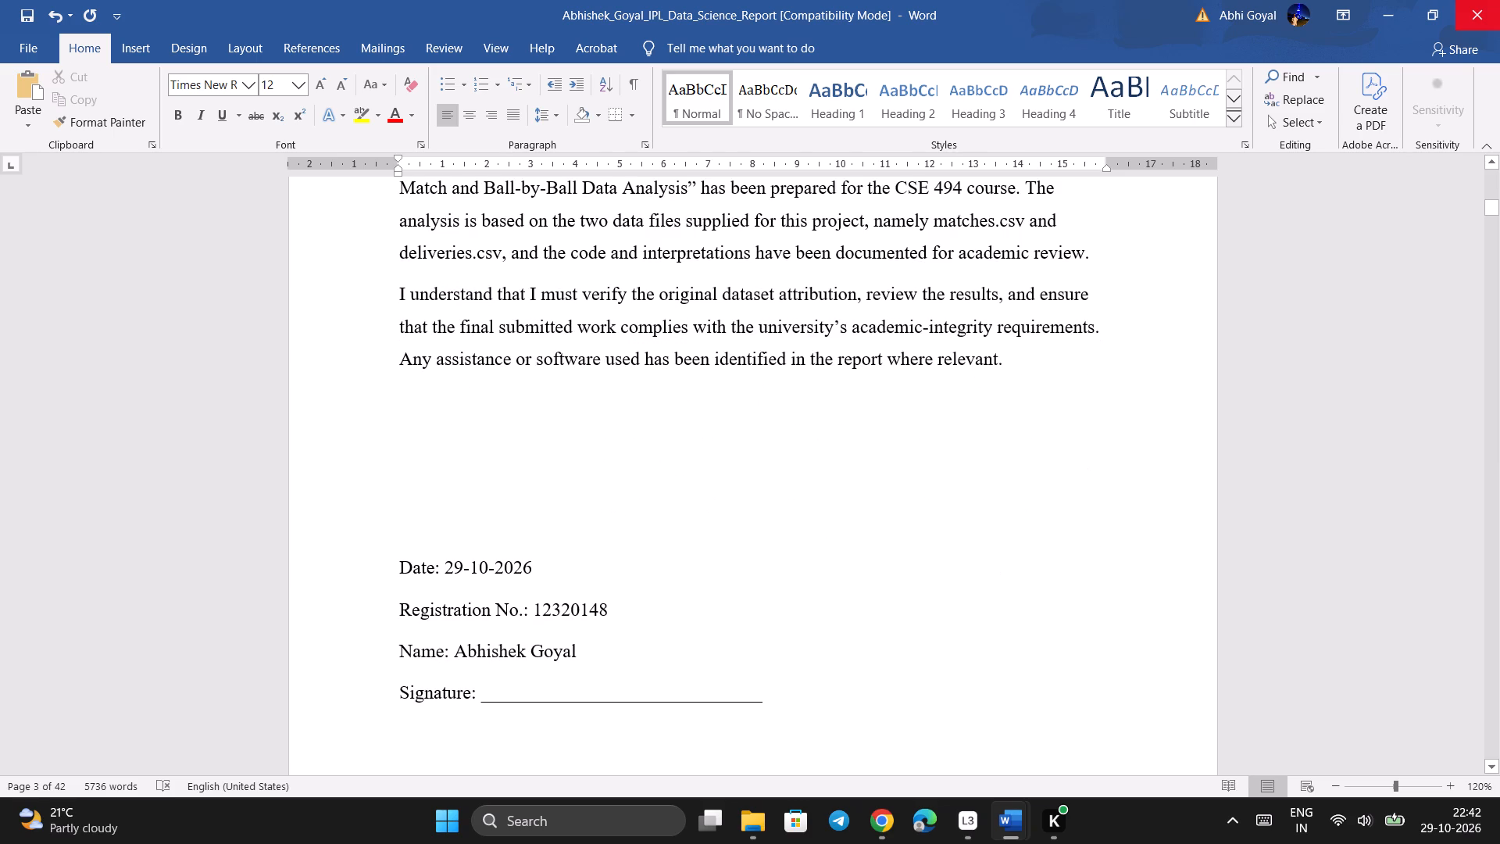
pyautogui.scroll(-1, 698, 596)
pyautogui.click(557, 570)
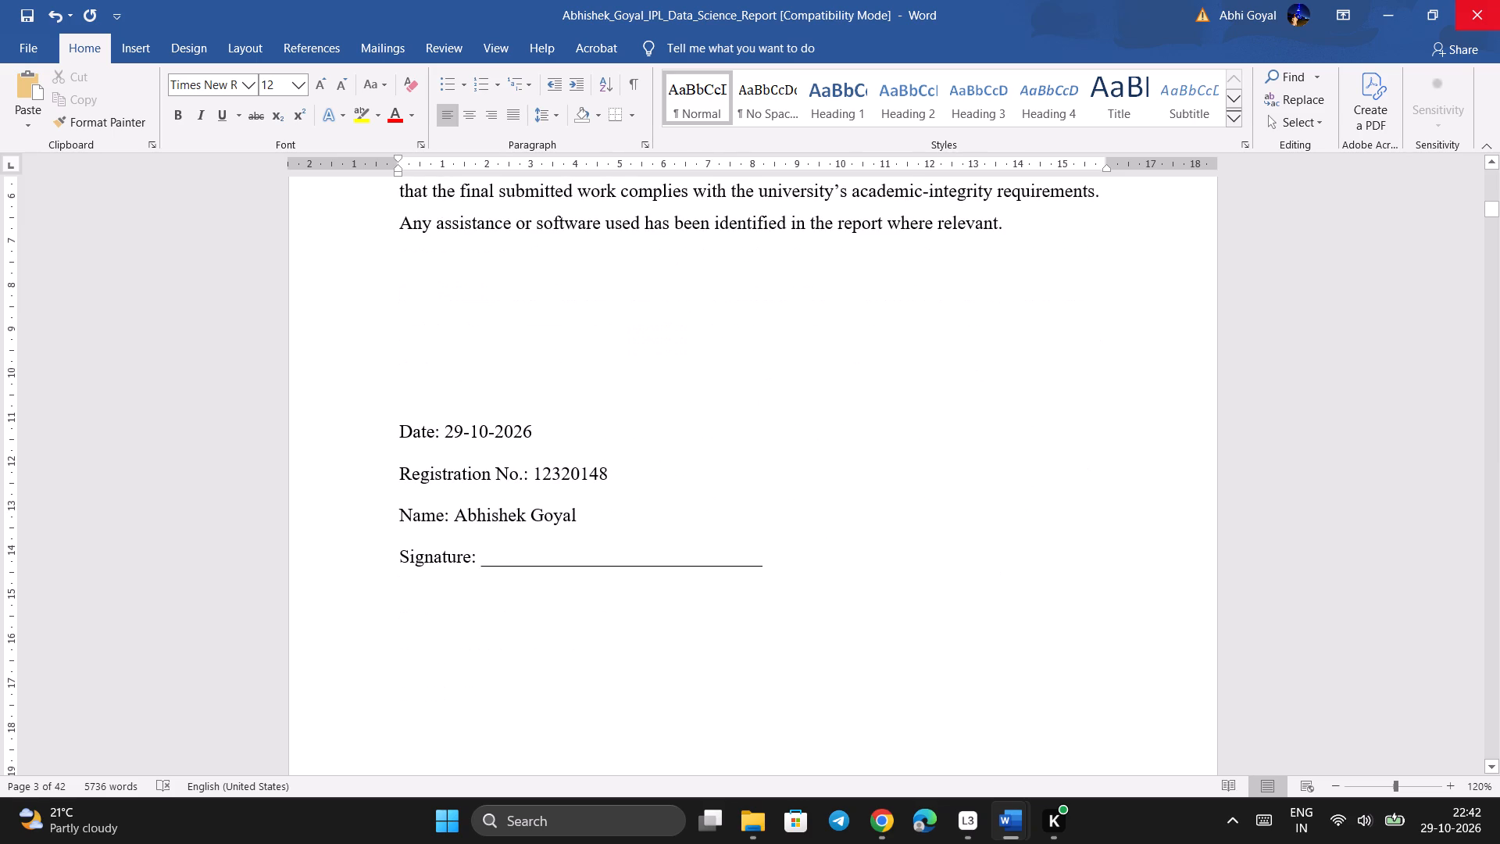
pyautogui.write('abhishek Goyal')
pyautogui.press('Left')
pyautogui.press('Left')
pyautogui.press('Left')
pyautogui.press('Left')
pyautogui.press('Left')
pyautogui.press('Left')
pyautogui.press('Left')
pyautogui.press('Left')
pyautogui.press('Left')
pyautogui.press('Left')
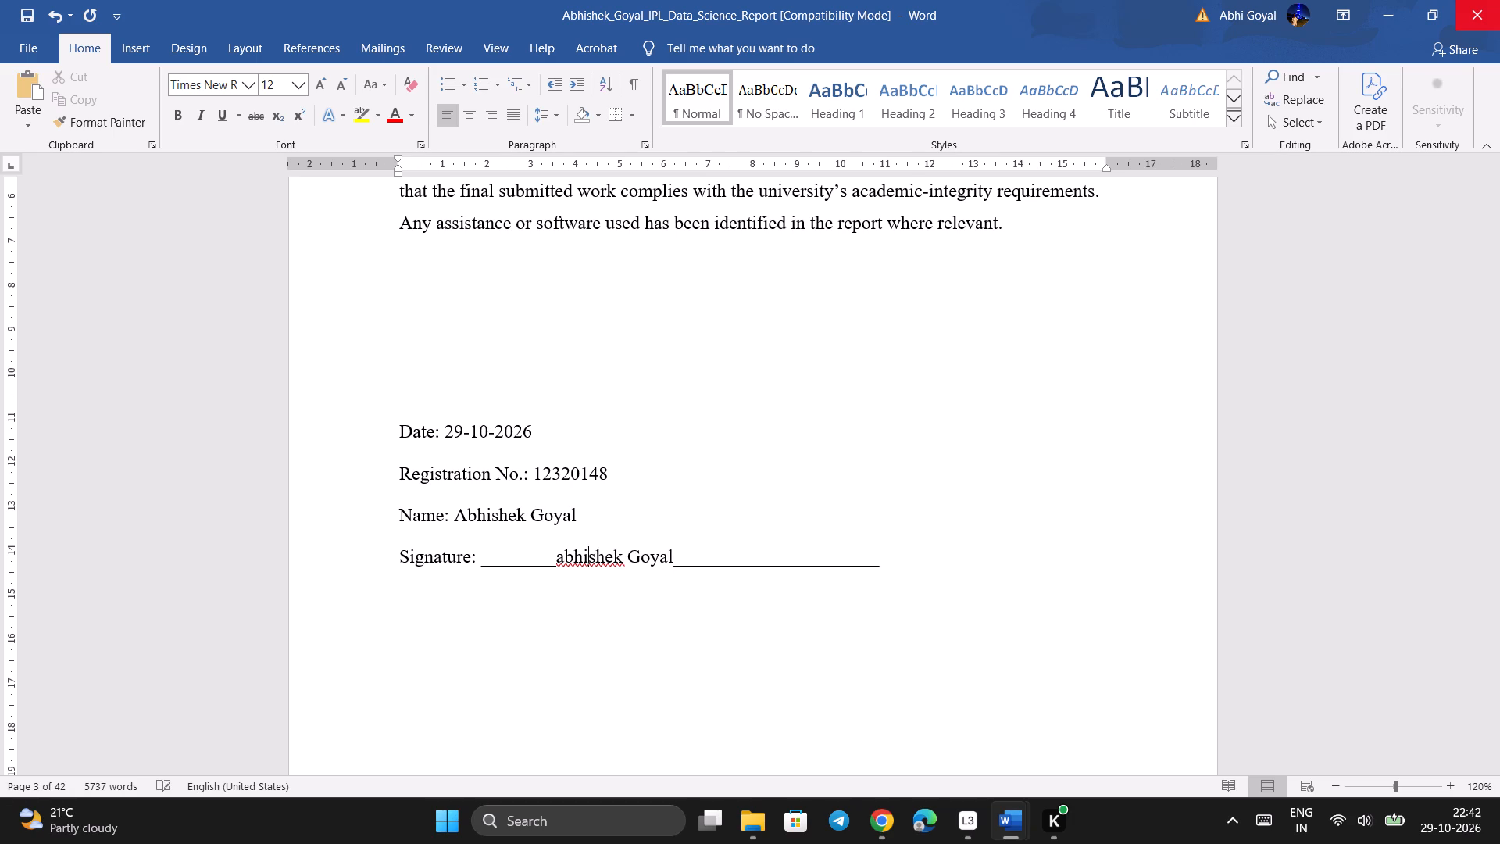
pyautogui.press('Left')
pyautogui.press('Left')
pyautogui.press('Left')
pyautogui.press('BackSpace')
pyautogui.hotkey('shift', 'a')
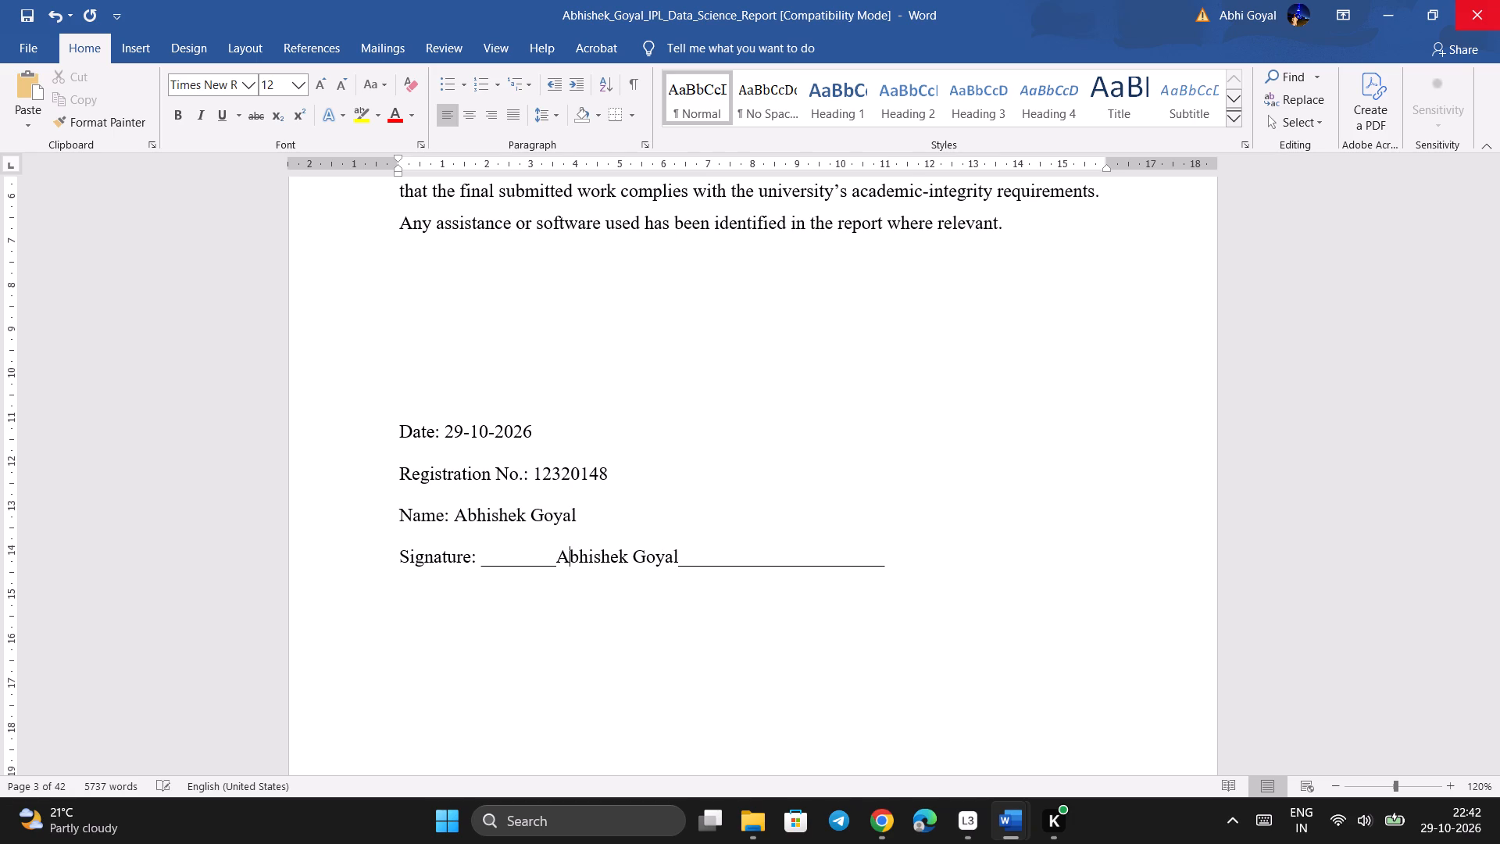
# Remove the underscores before the student's name on the Declaration's Signature line.
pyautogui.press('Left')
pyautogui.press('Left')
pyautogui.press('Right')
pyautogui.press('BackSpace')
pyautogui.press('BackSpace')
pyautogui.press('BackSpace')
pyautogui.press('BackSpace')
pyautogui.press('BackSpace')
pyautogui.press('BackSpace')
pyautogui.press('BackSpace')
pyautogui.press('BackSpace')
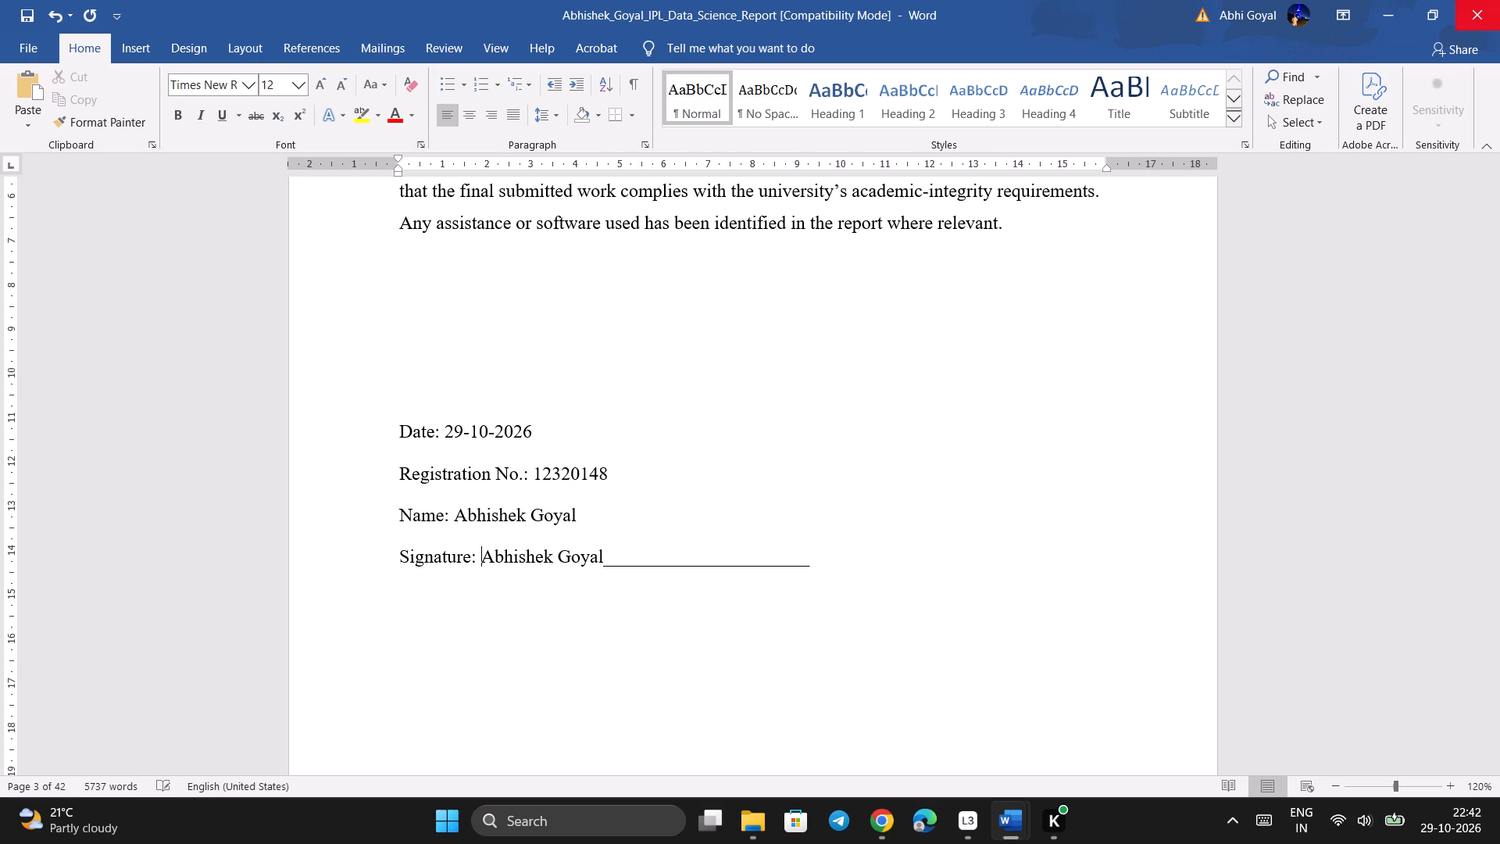
# Remove the underscores after the student's name on the Declaration's Signature line and end the line with two spaces.
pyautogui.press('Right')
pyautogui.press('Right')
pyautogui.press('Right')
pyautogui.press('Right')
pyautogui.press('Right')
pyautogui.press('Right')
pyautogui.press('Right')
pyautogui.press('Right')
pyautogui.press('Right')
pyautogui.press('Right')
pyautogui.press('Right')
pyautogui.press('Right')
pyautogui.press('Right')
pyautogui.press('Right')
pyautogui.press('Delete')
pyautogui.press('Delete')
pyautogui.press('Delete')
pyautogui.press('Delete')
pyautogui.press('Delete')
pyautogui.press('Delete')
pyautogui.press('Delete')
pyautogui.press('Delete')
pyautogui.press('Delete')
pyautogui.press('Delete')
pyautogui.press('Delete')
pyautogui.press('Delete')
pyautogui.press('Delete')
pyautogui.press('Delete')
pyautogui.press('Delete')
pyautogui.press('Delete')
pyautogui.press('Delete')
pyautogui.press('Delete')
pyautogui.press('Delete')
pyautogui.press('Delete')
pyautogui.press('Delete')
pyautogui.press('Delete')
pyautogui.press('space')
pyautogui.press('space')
# Change the supervisor's "U.Id" label to "UID -" in the first paragraph of the Acknowledgement.
pyautogui.scroll(-6, 557, 570)
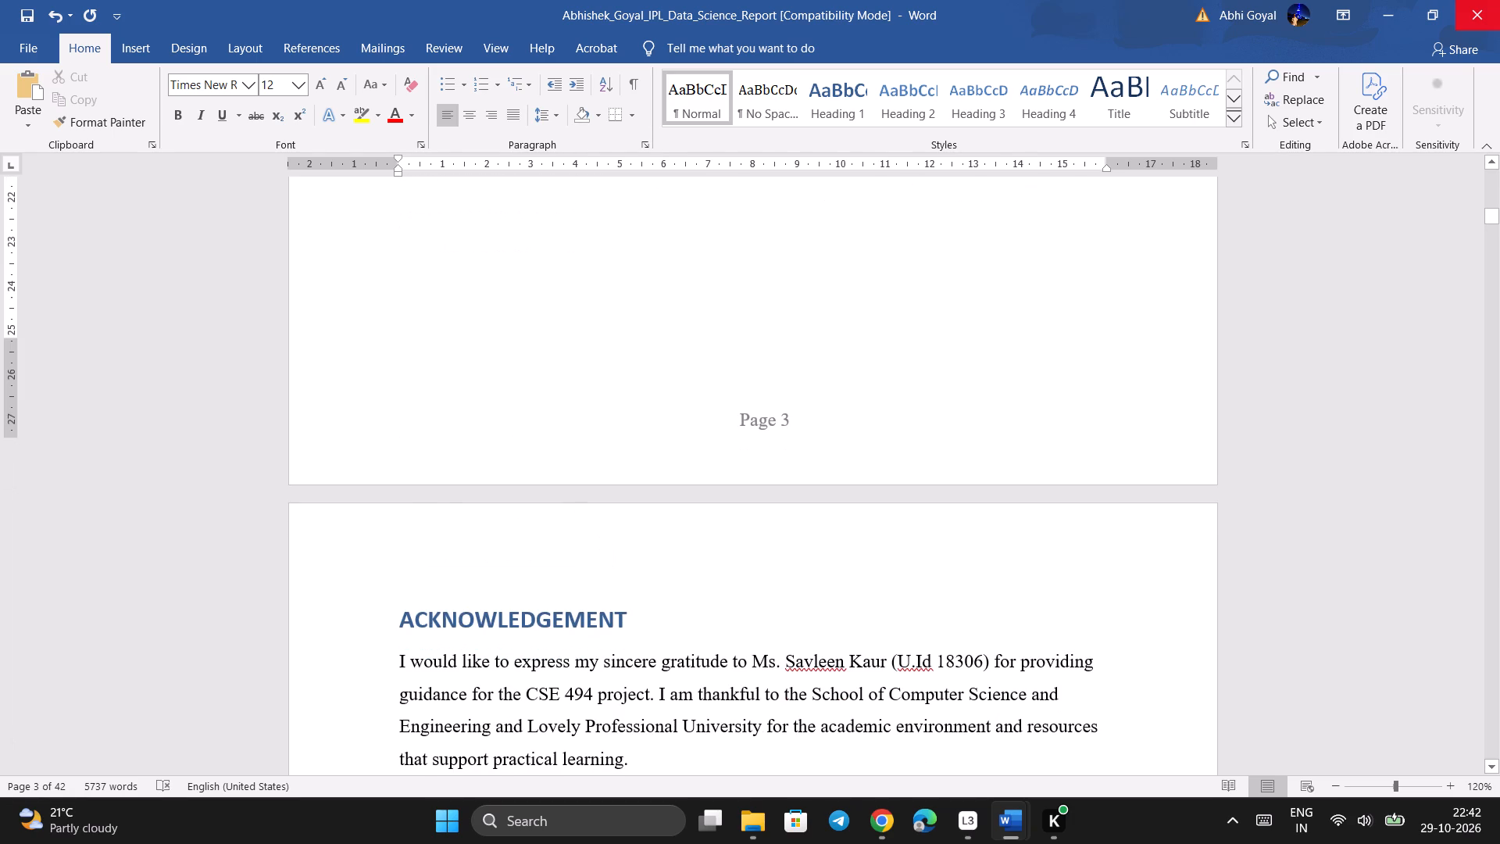
pyautogui.scroll(-1, 557, 570)
pyautogui.scroll(3, 557, 570)
pyautogui.scroll(-1, 557, 570)
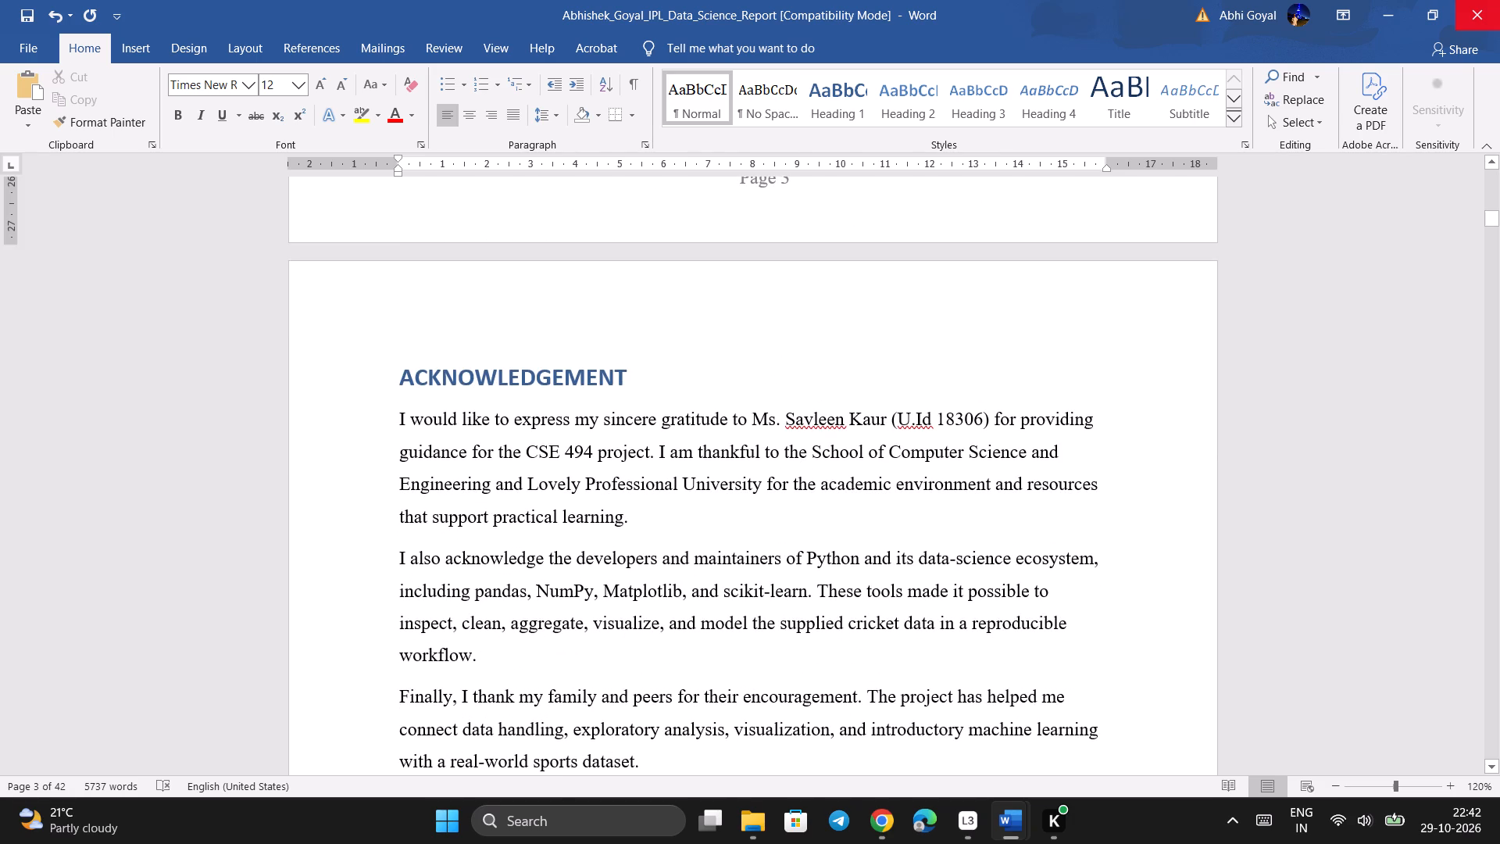
pyautogui.click(920, 416)
pyautogui.press('Left')
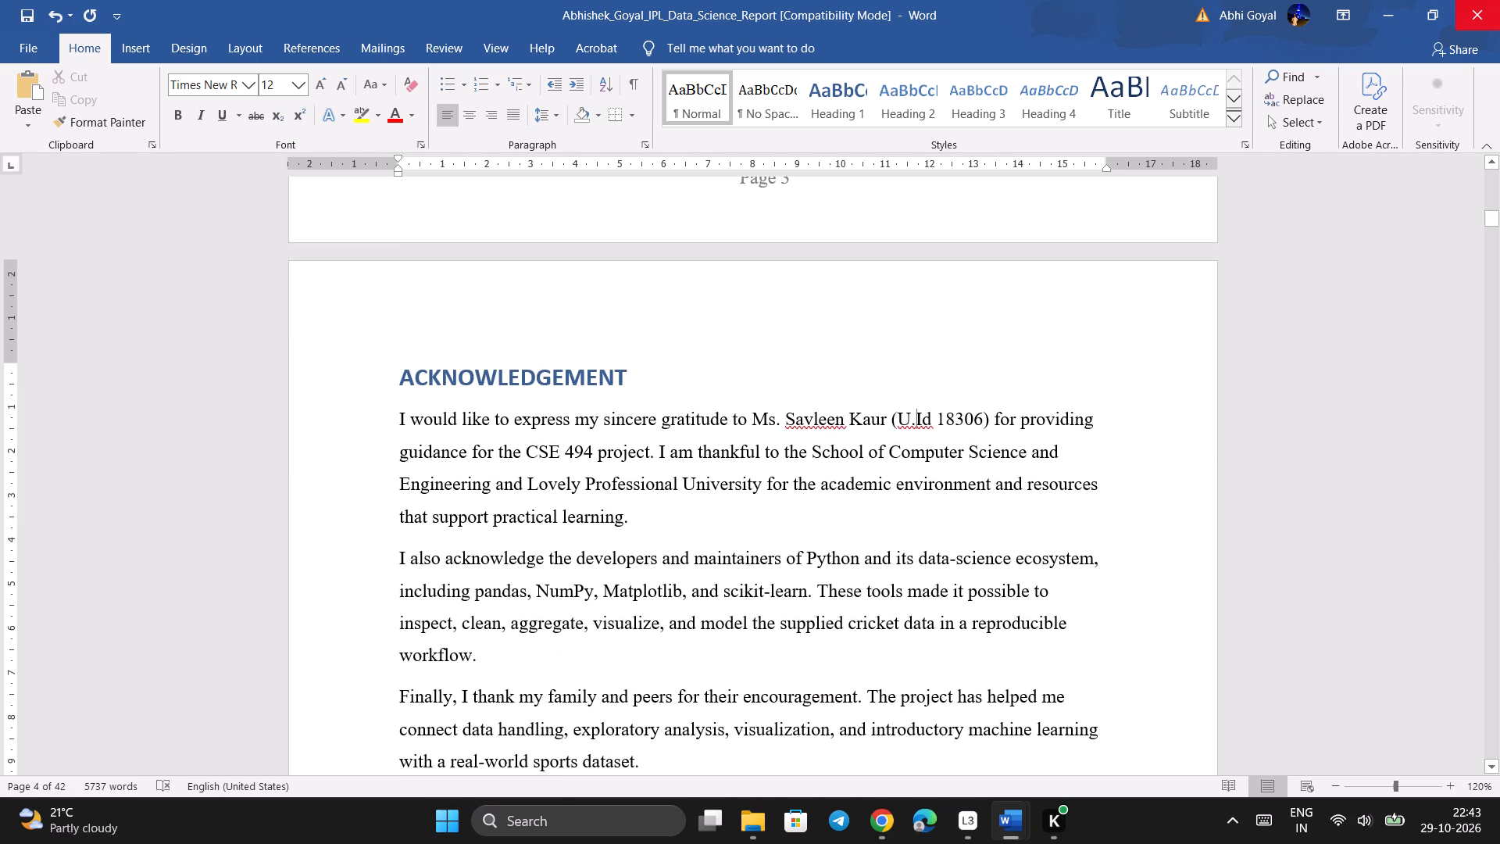
pyautogui.press('BackSpace')
pyautogui.press('Right')
pyautogui.press('Right')
pyautogui.press('BackSpace')
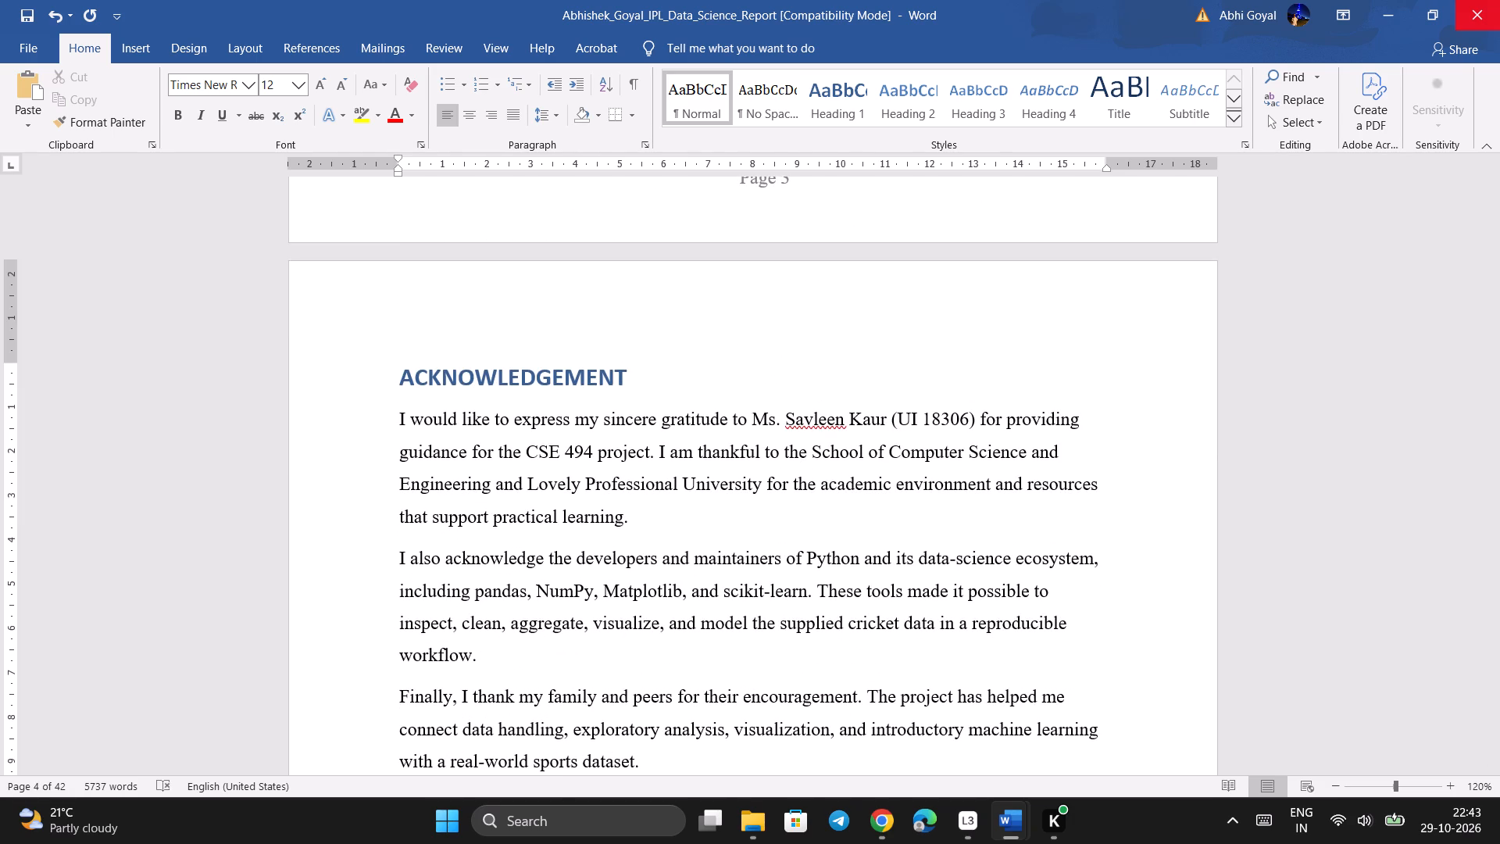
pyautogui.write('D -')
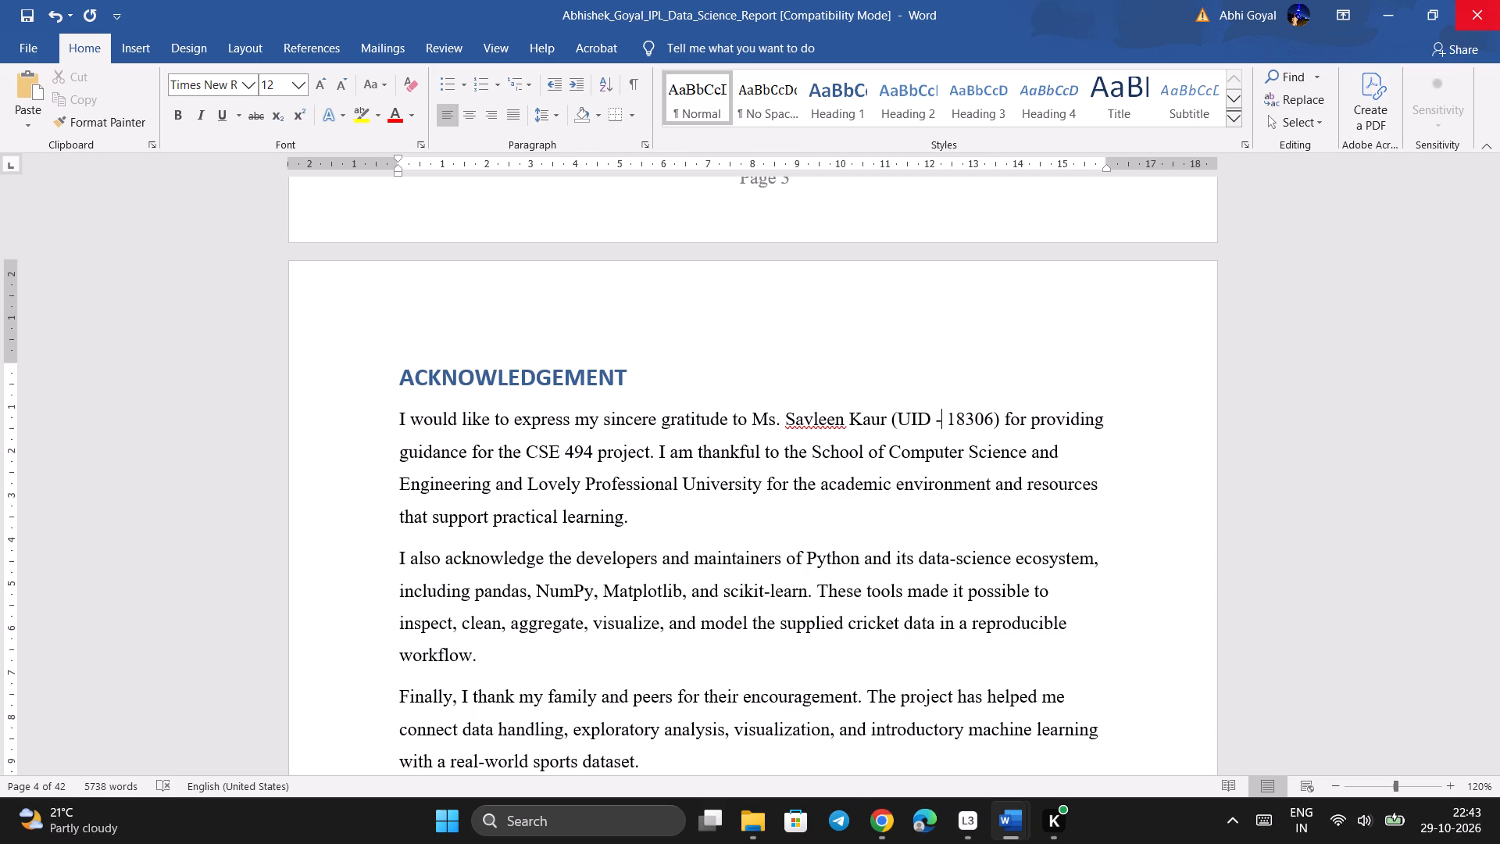
# Look through the table of contents and the list of figures and tables for anything that needs changing.
pyautogui.scroll(-1, 681, 557)
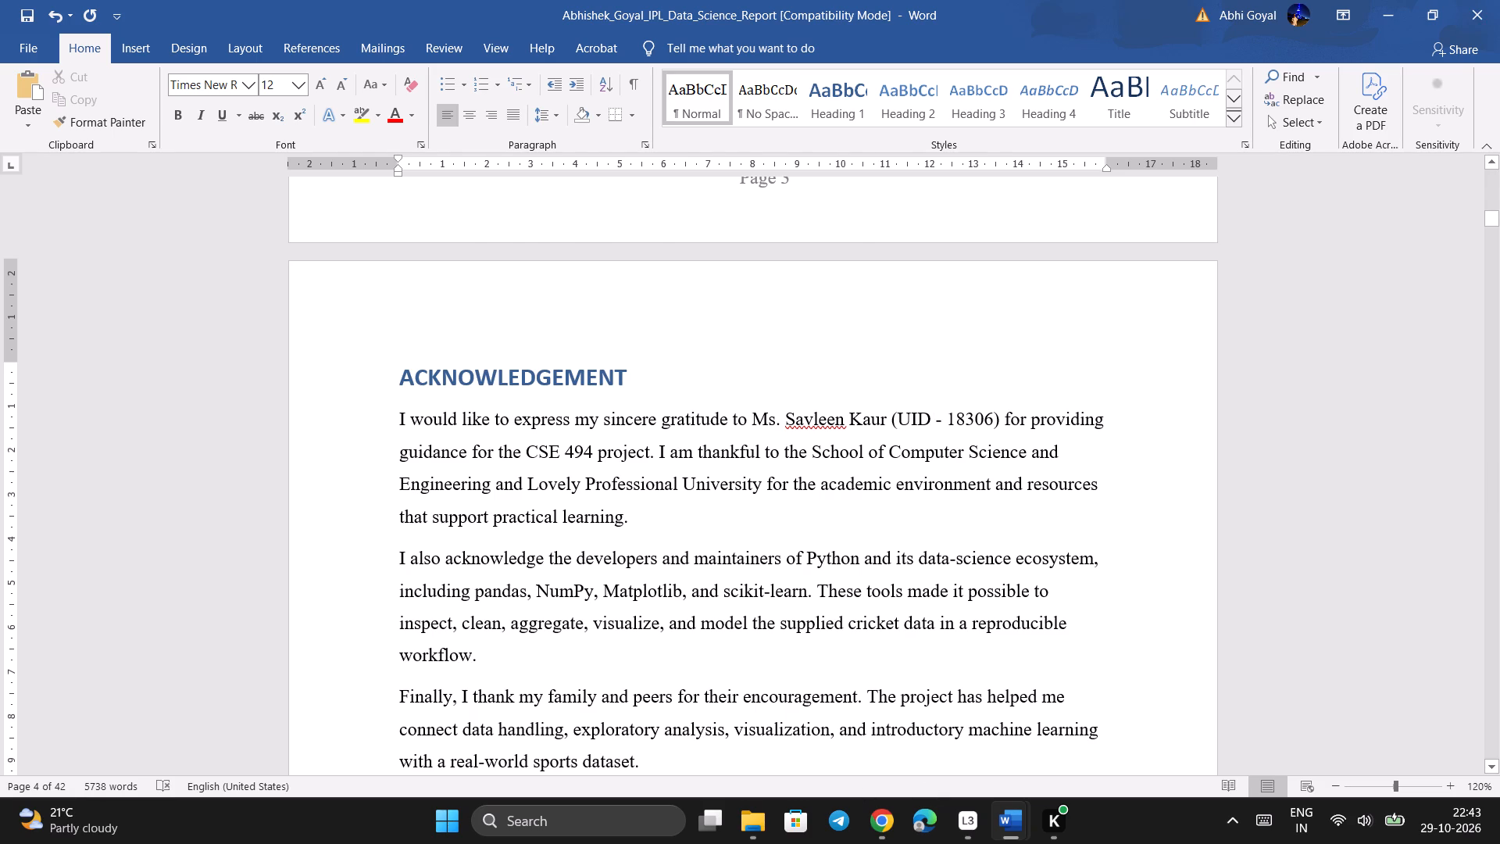
pyautogui.scroll(-6, 681, 557)
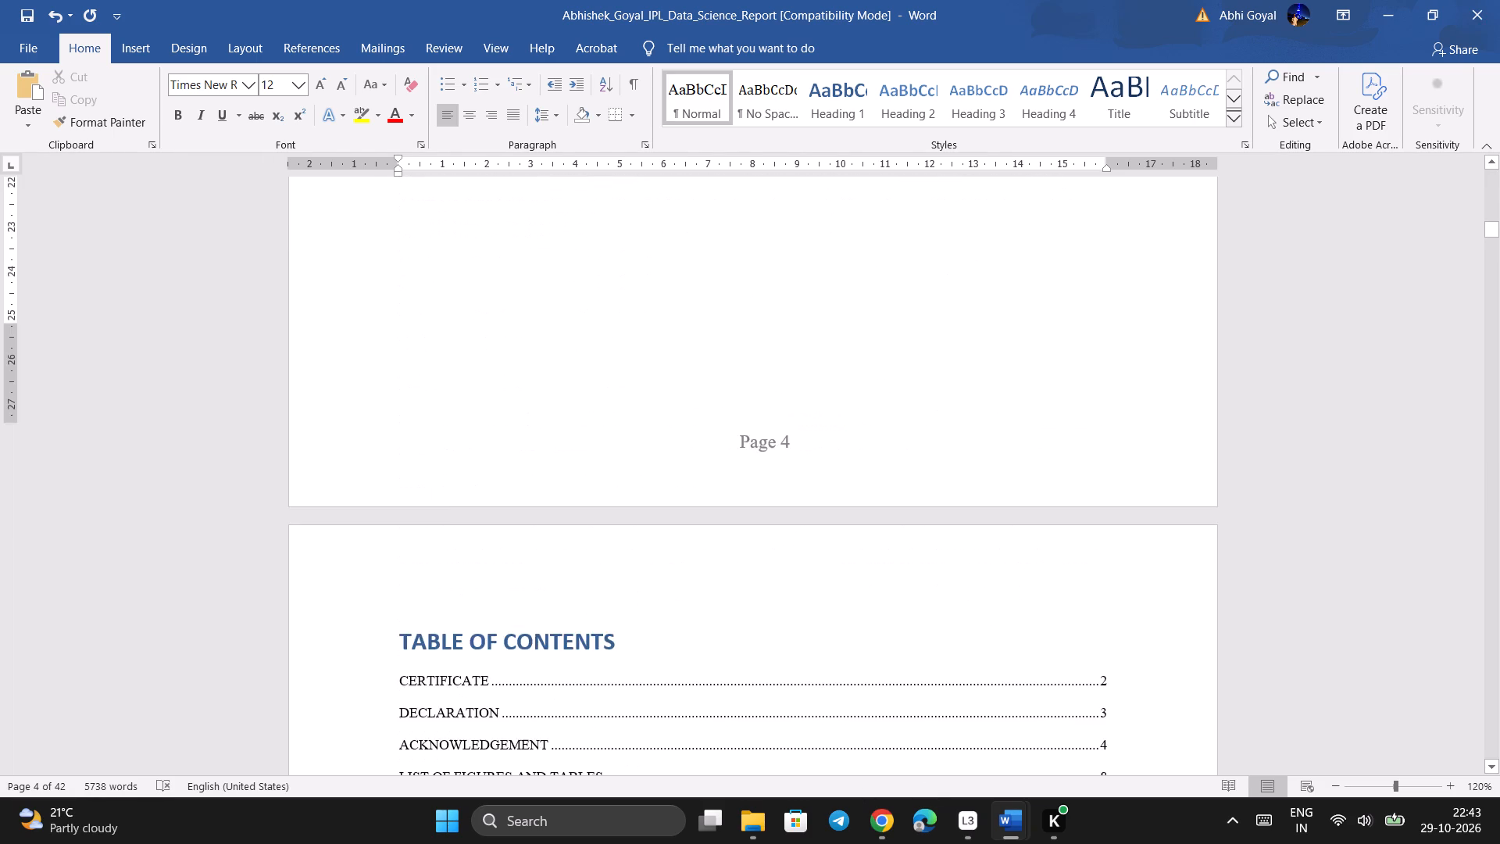
pyautogui.scroll(-7, 681, 557)
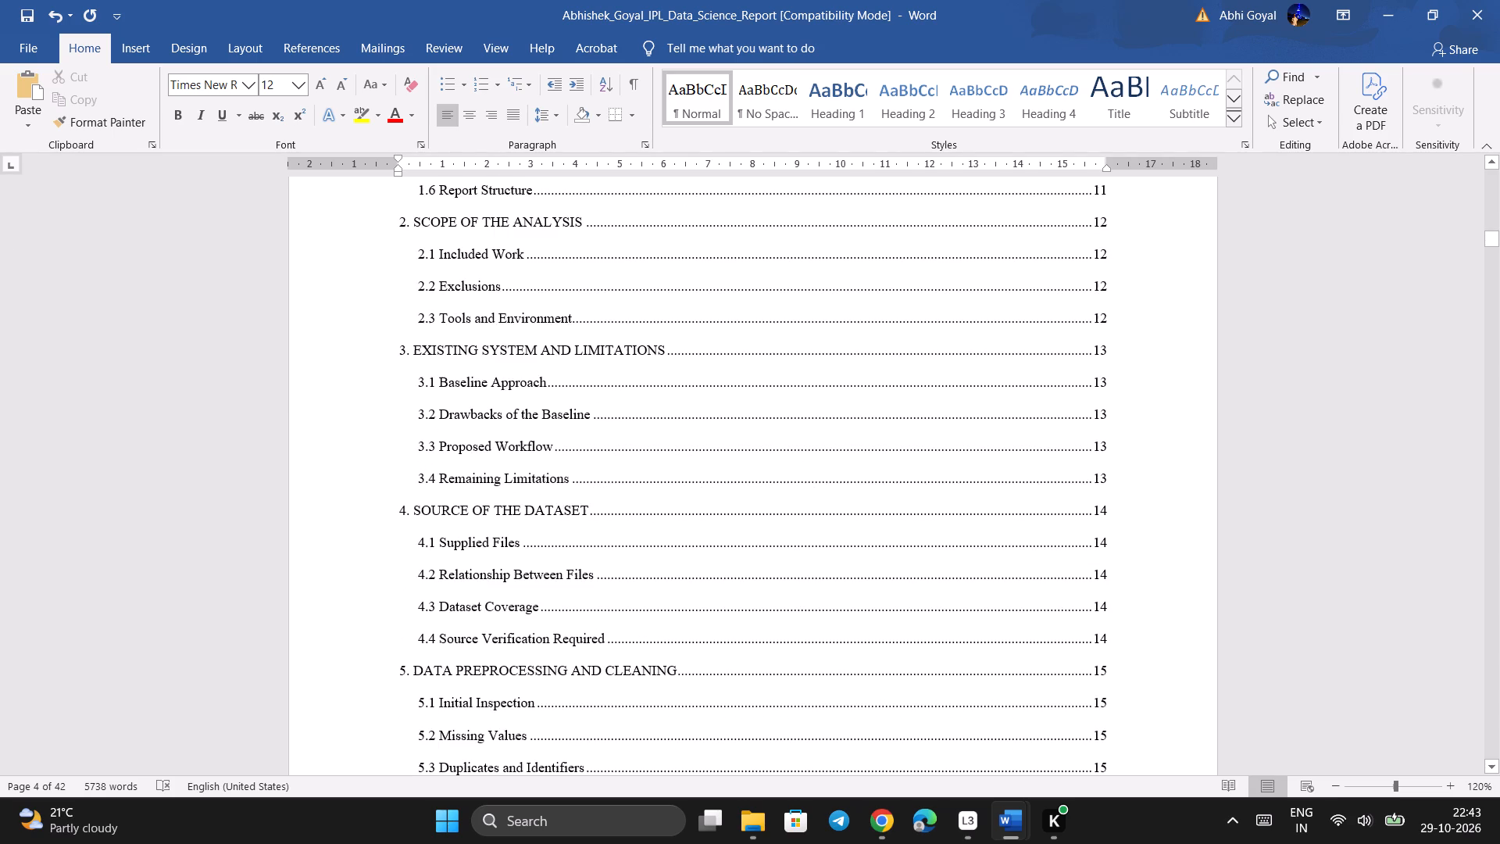
pyautogui.scroll(-9, 681, 557)
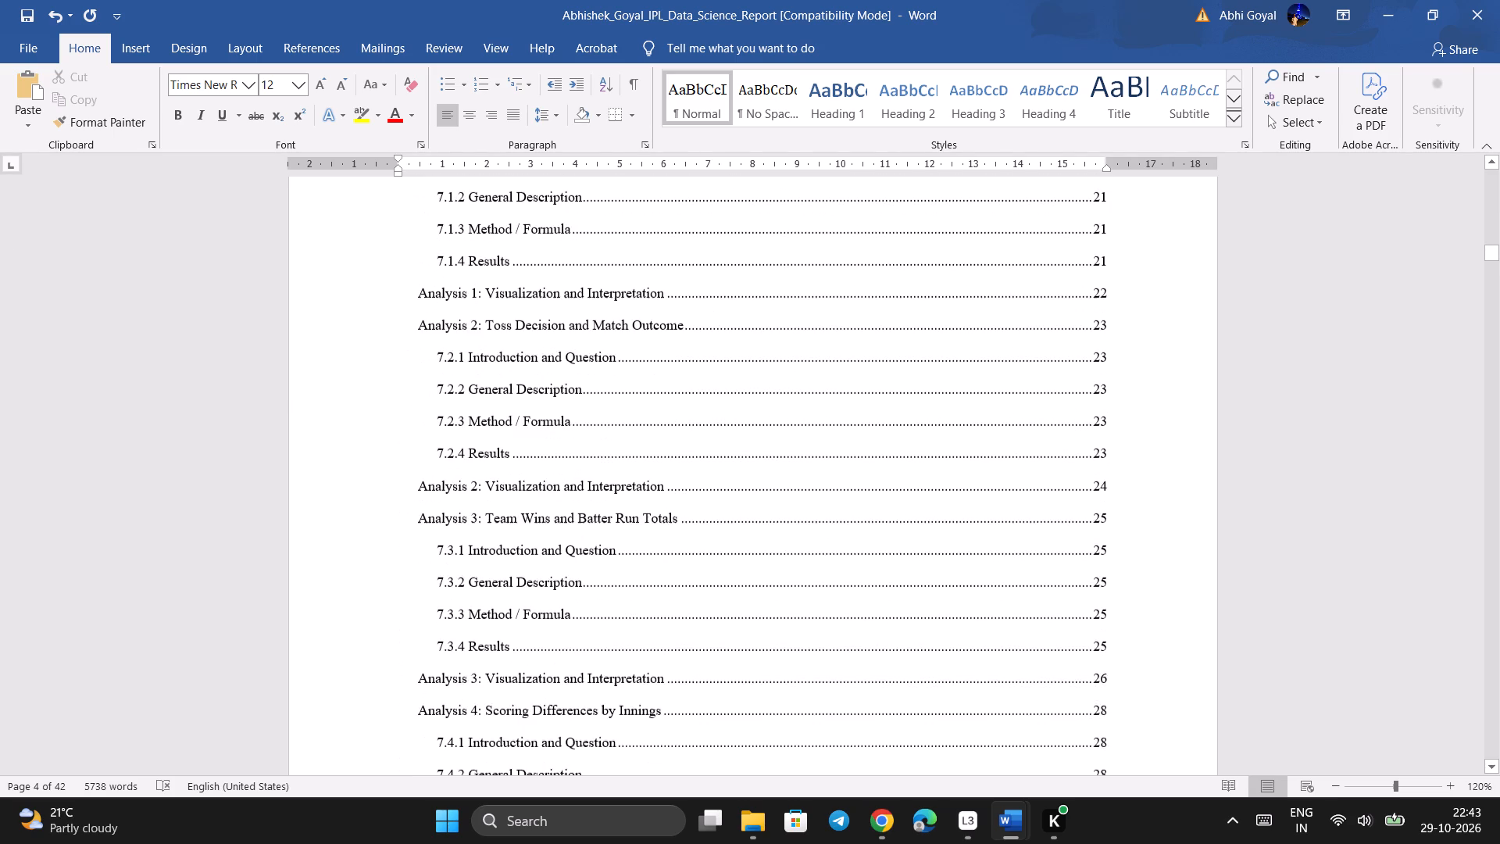
pyautogui.scroll(-4, 681, 557)
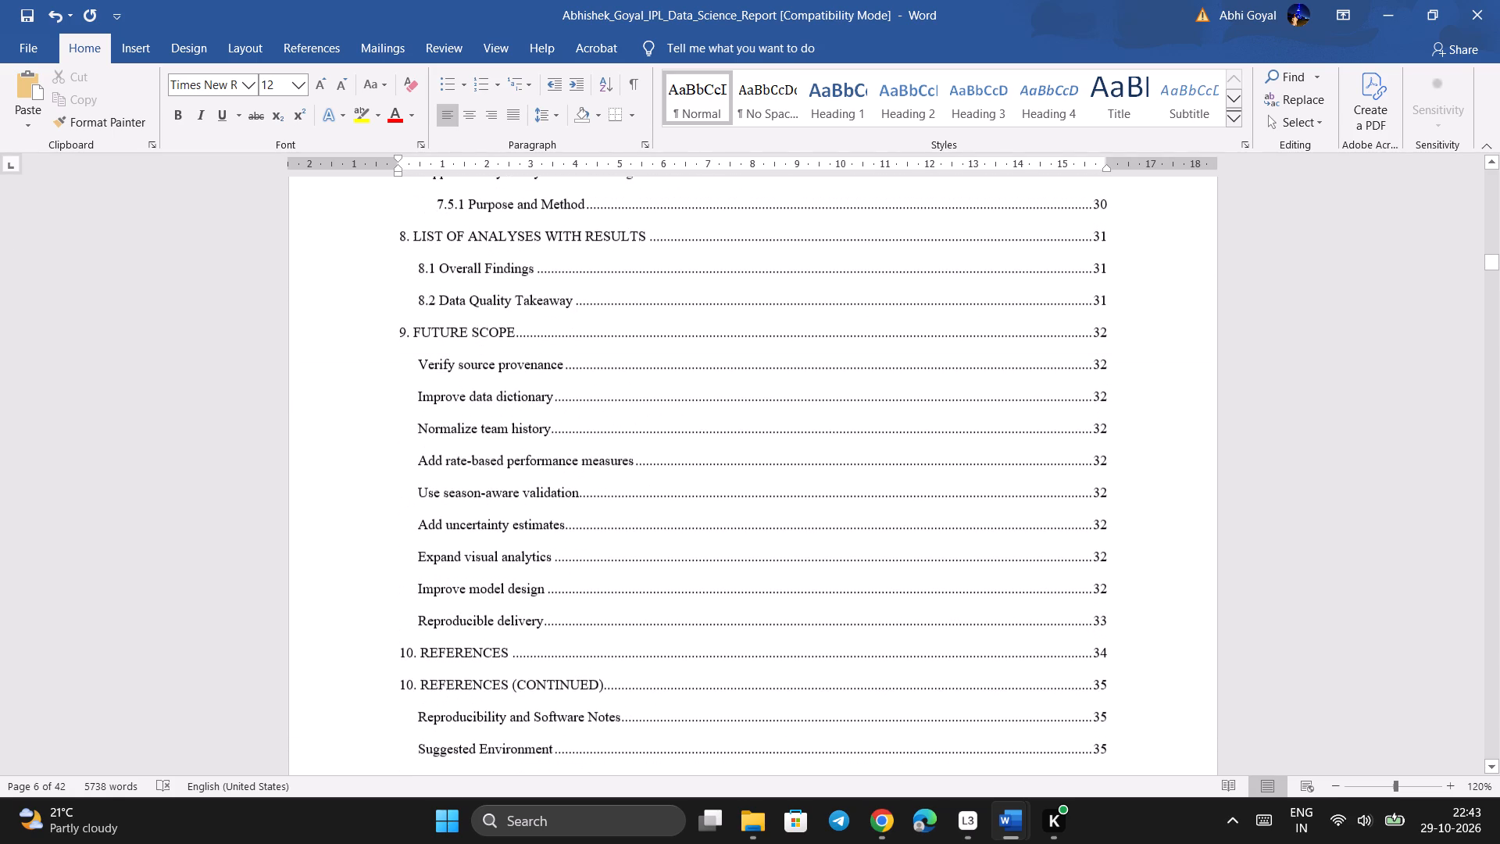
pyautogui.scroll(-3, 681, 557)
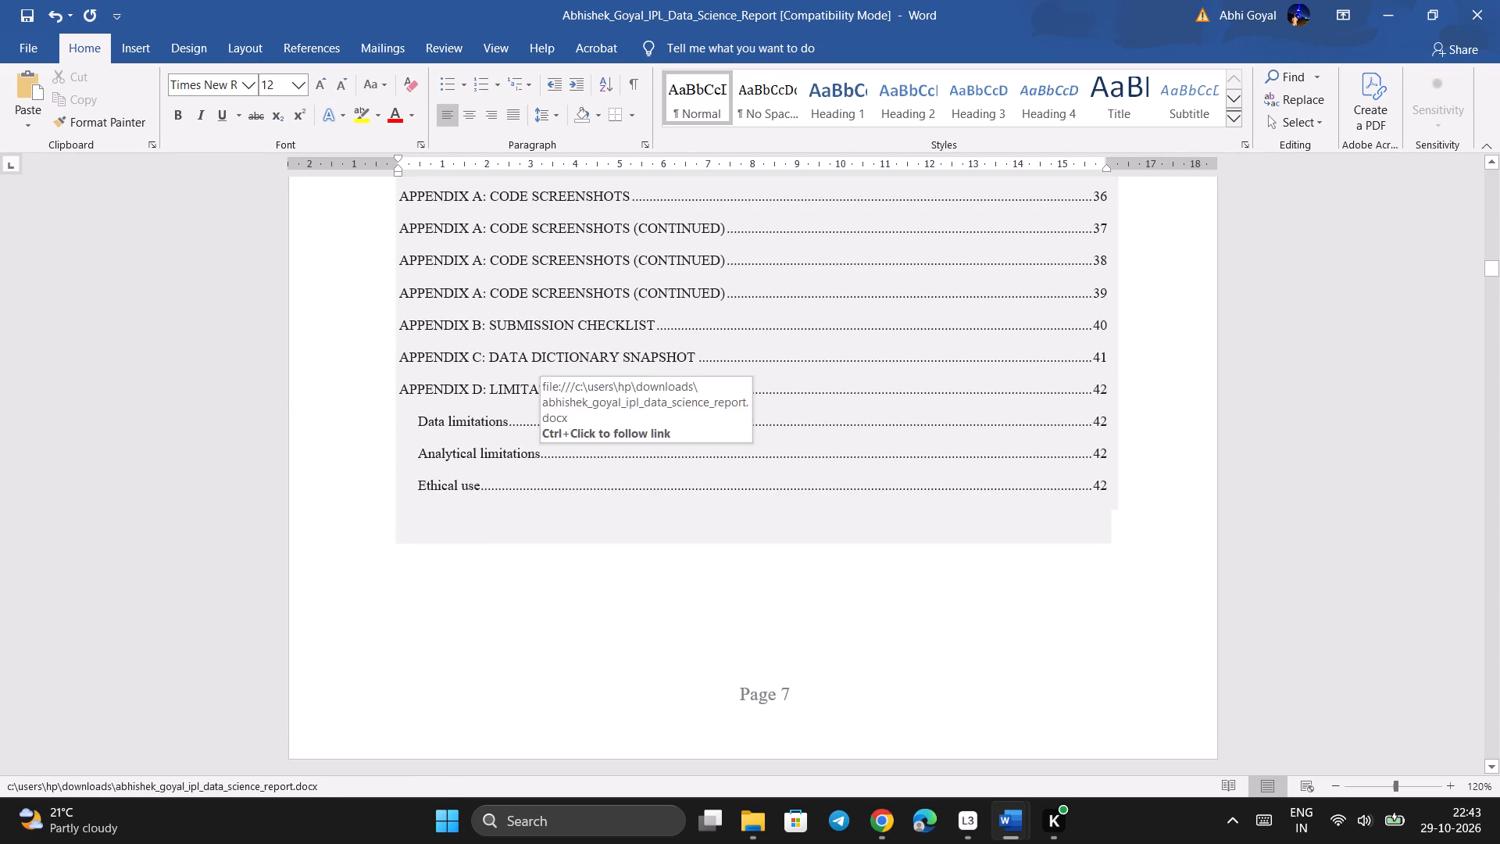
pyautogui.click(815, 473)
pyautogui.click(789, 650)
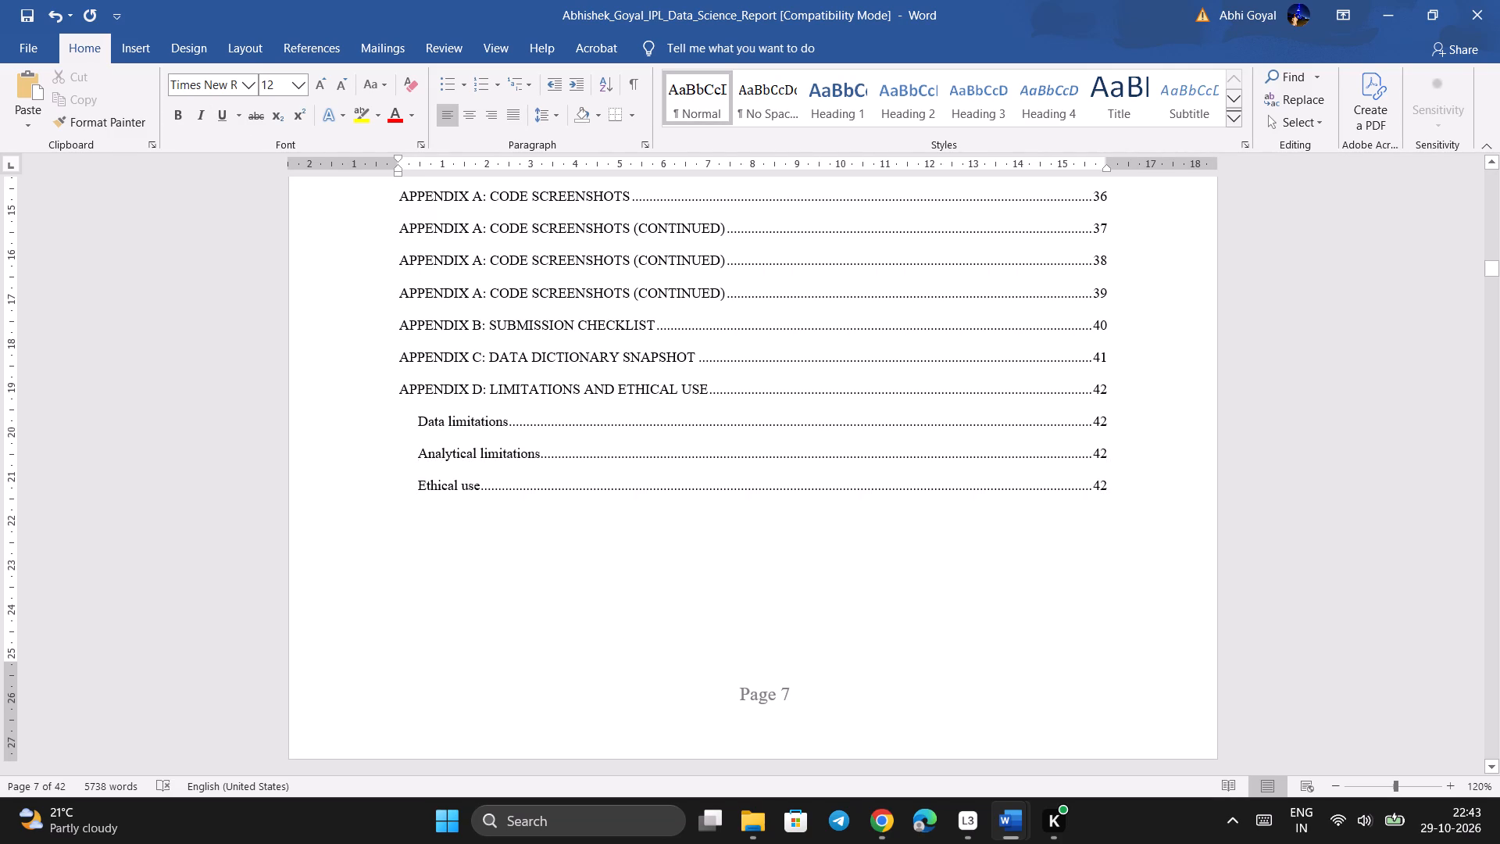
pyautogui.scroll(-7, 789, 650)
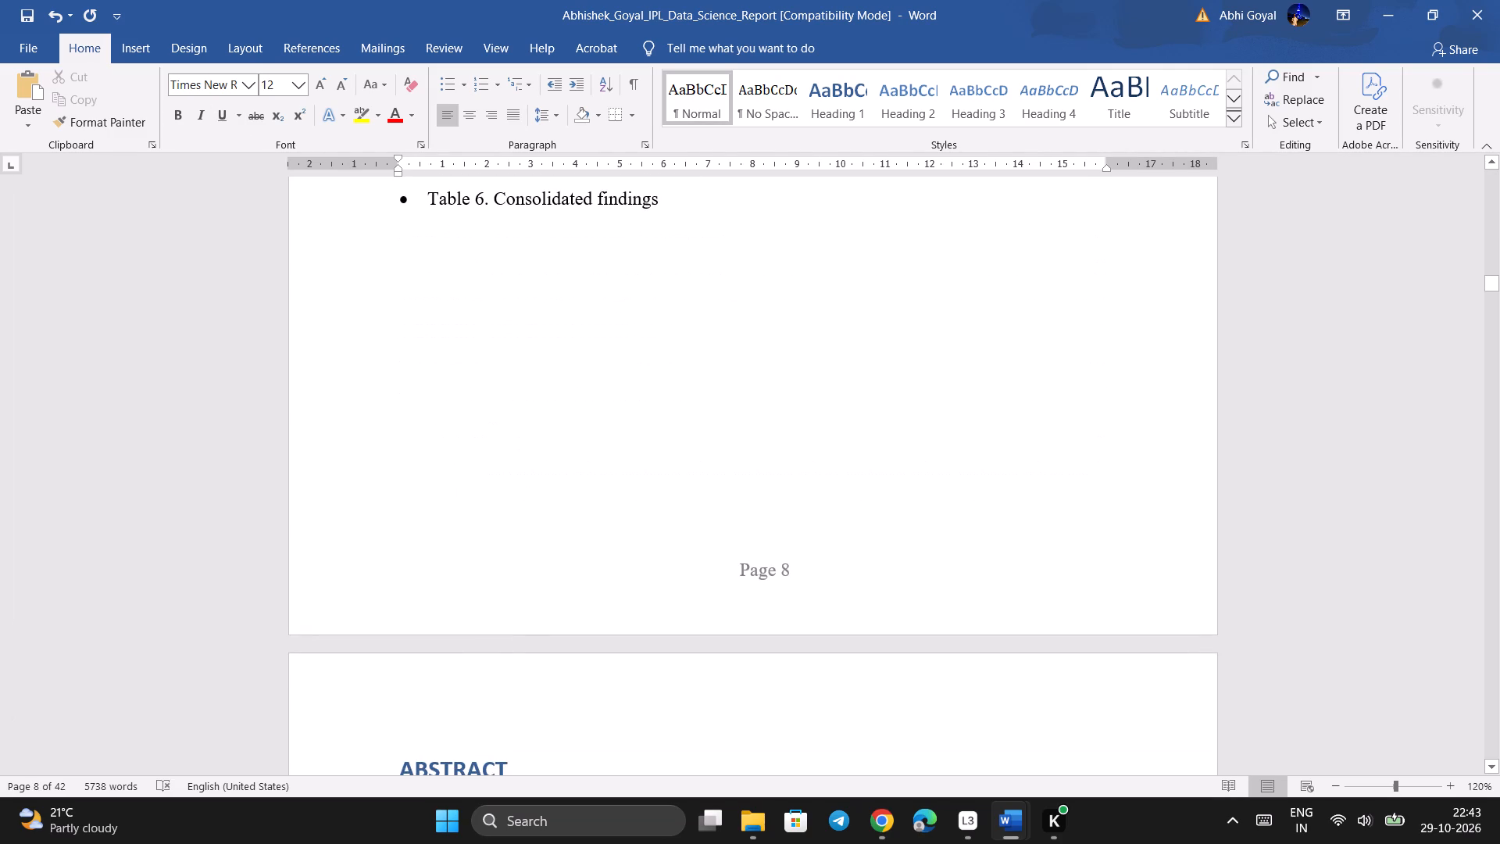
# Review the report from the list of figures and tables through the abstract, the objectives and the Scope of the Analysis chapter.
pyautogui.scroll(6, 789, 650)
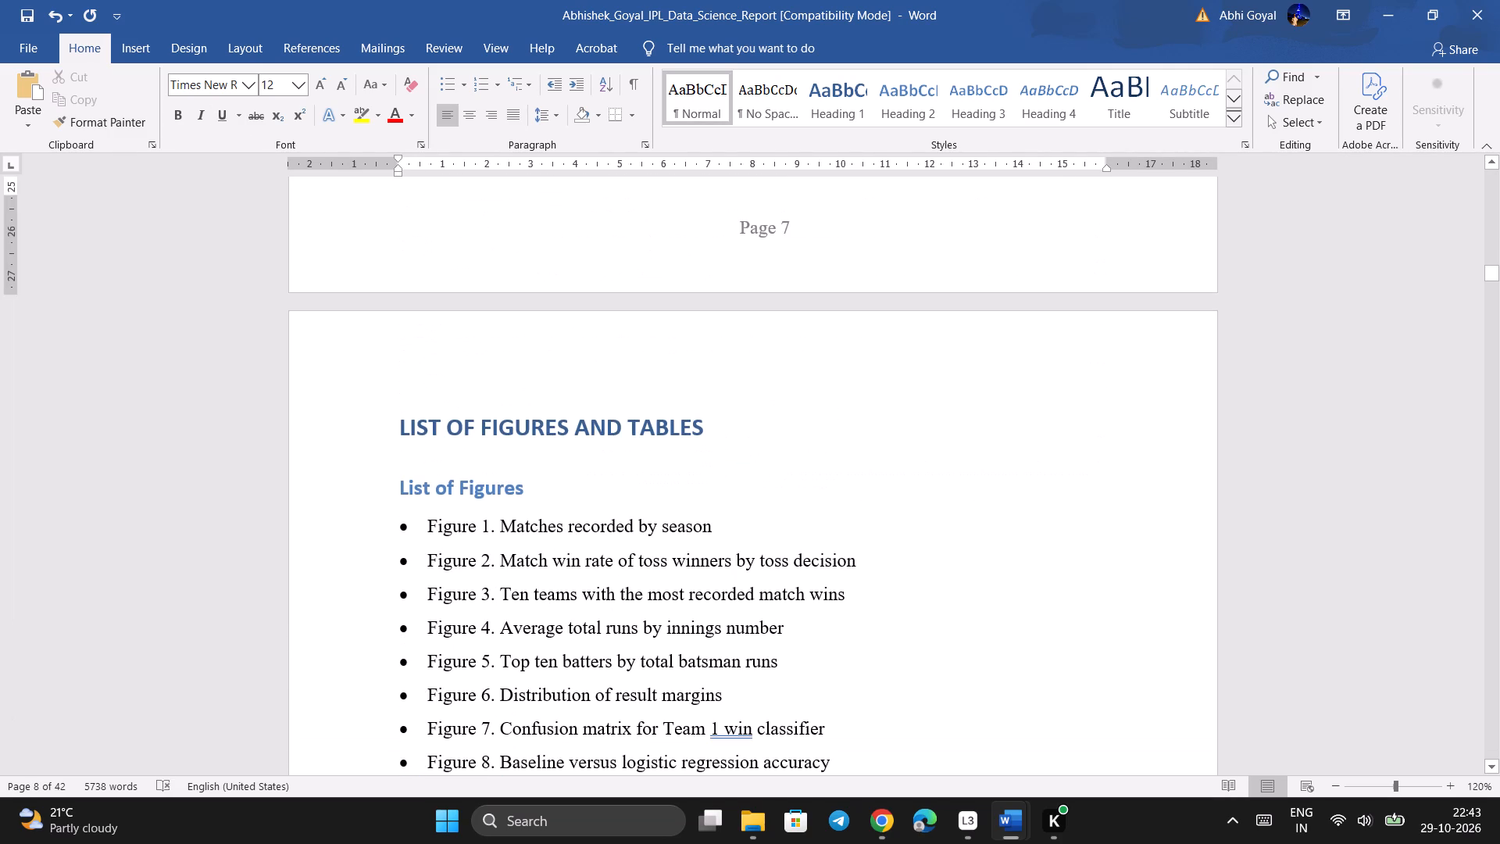
pyautogui.scroll(3, 789, 650)
pyautogui.scroll(-5, 789, 650)
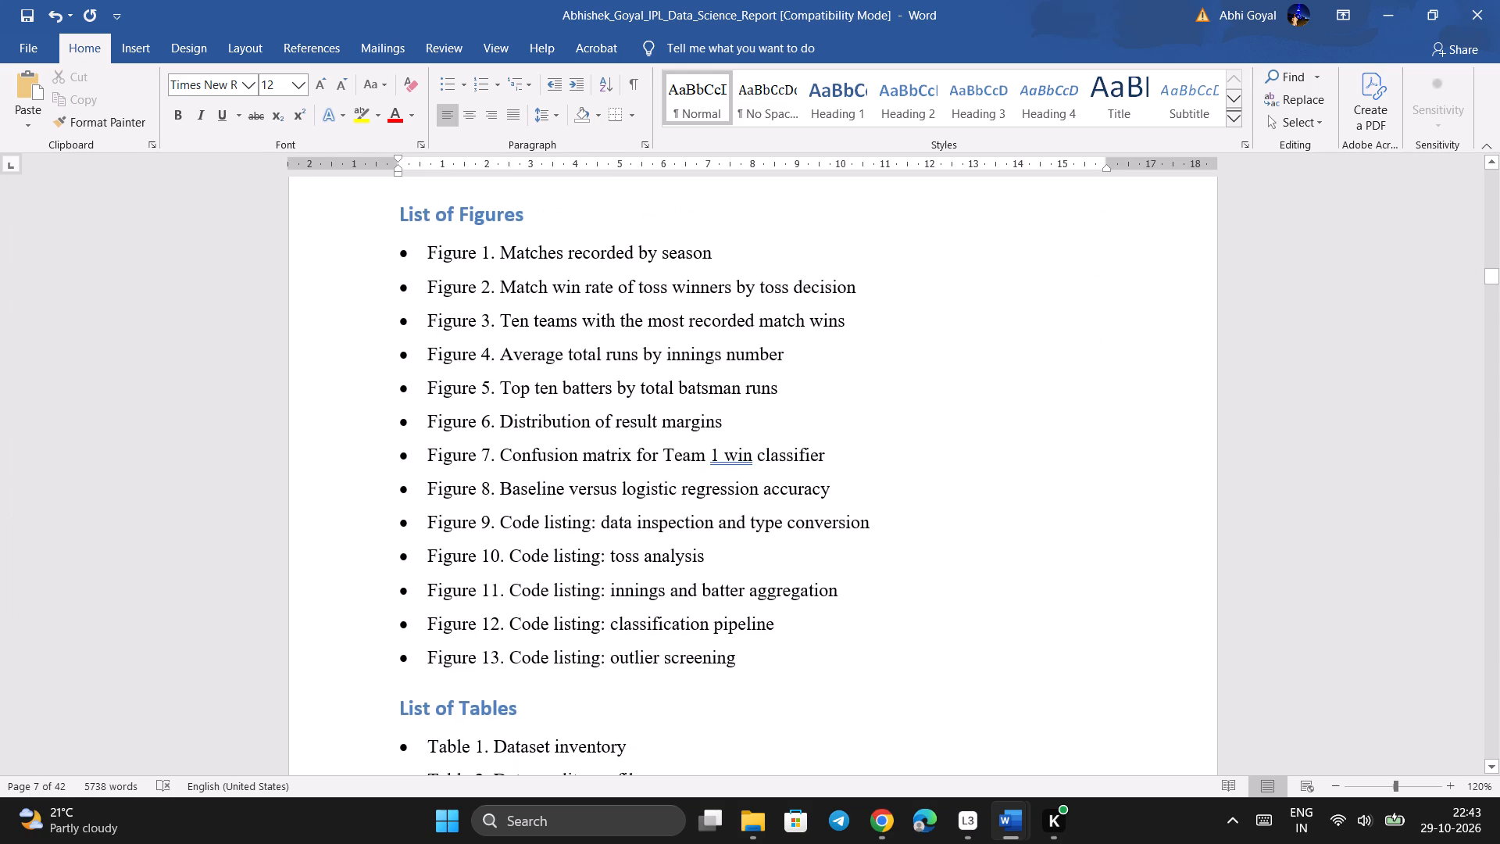
pyautogui.scroll(-9, 789, 650)
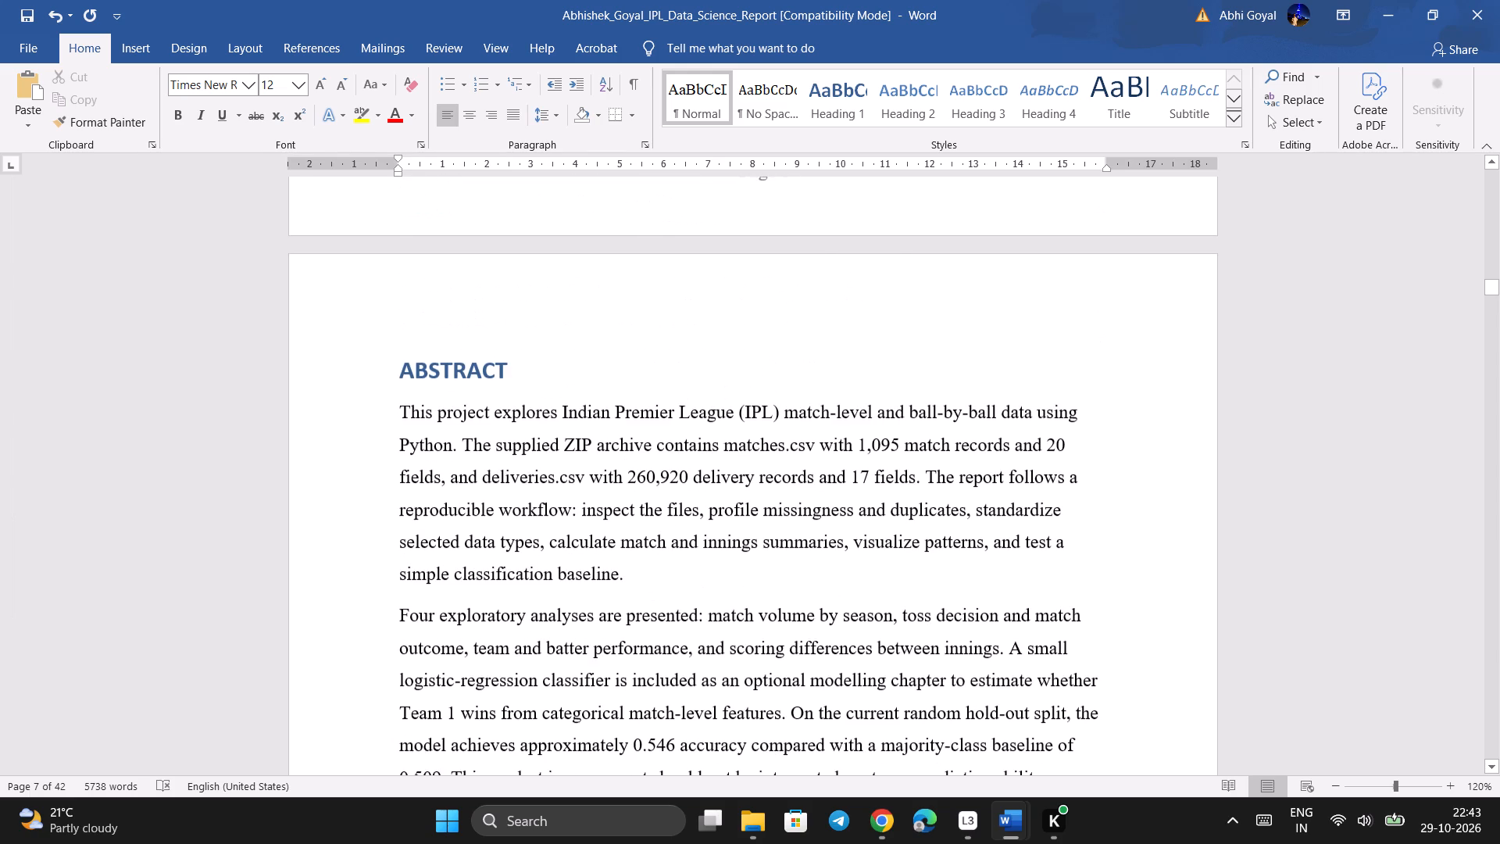
pyautogui.scroll(-14, 789, 650)
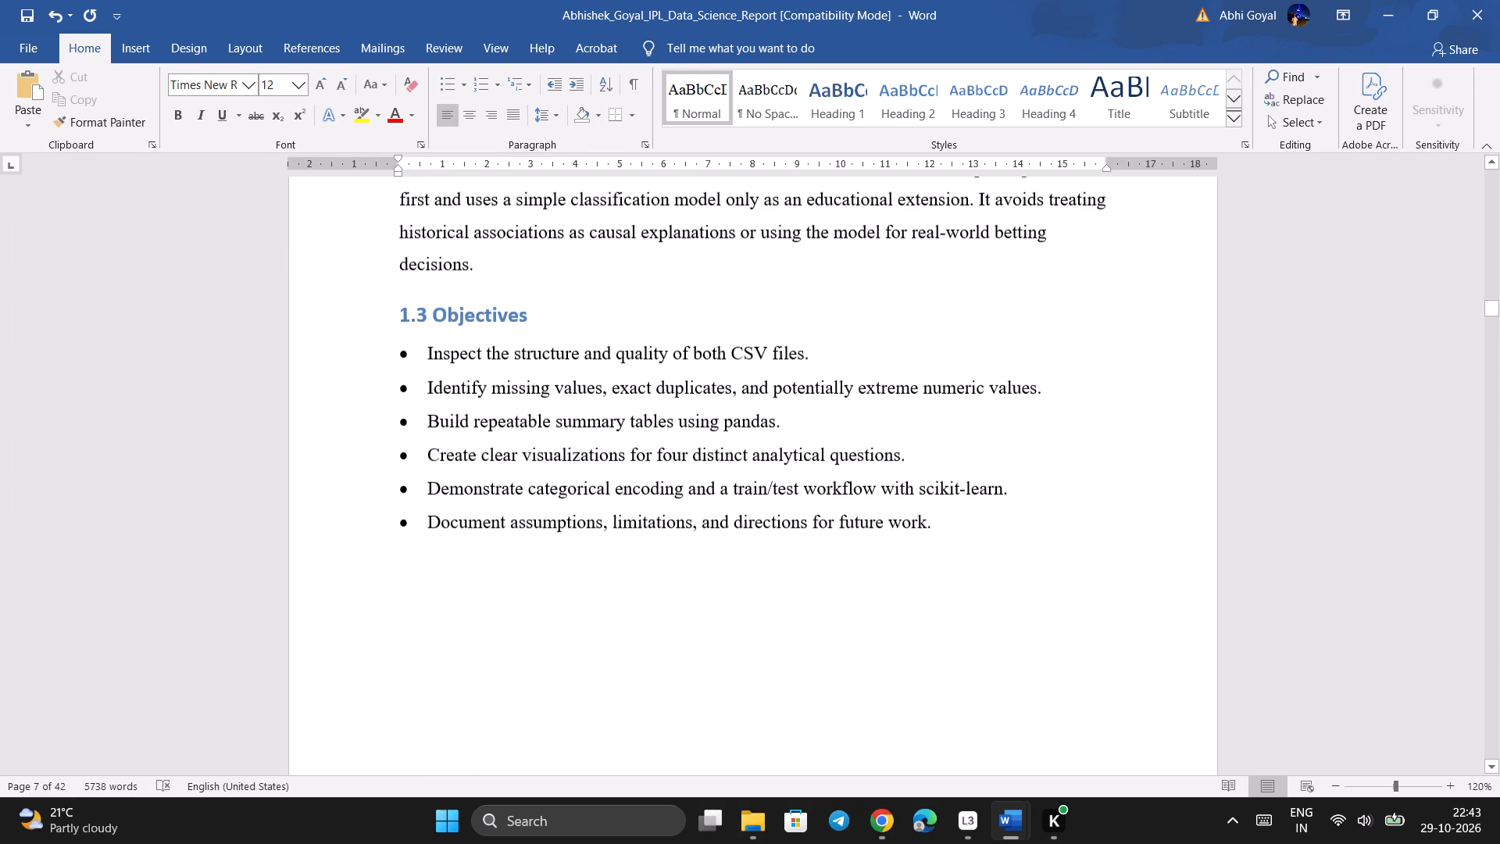
pyautogui.scroll(-8, 789, 650)
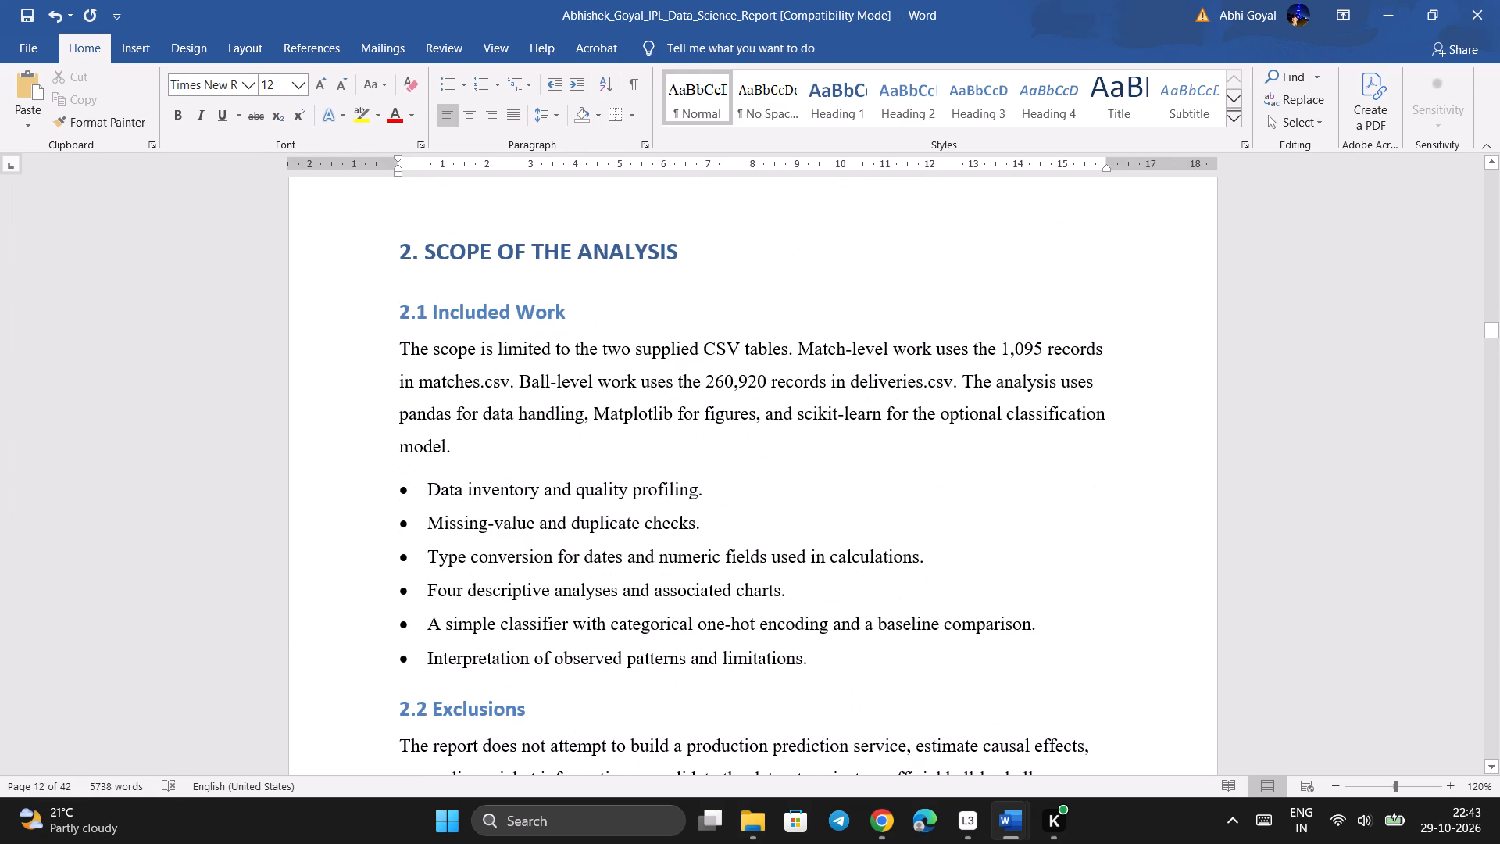
pyautogui.scroll(-2, 789, 650)
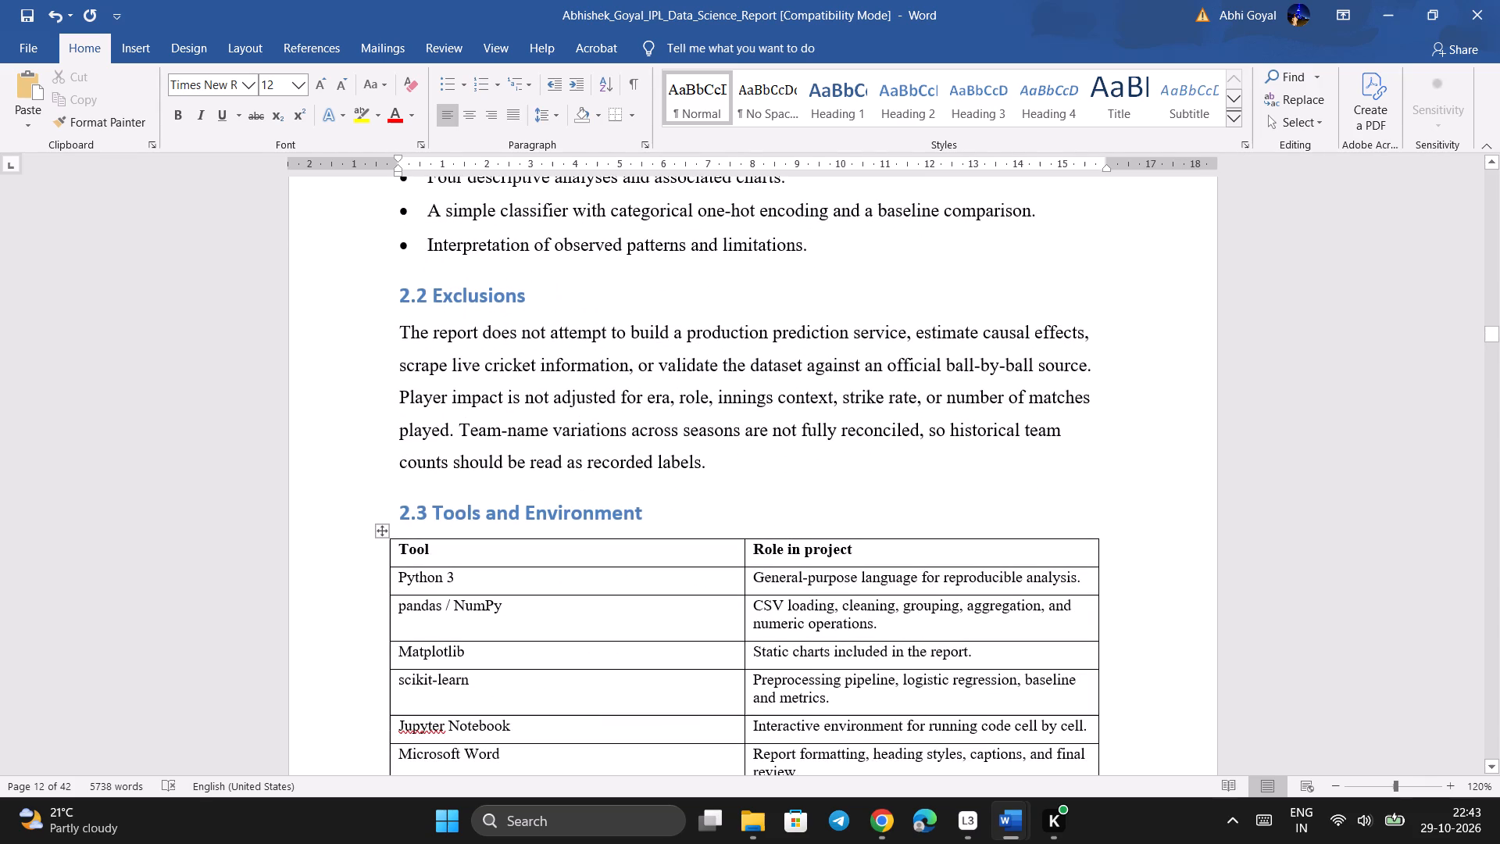
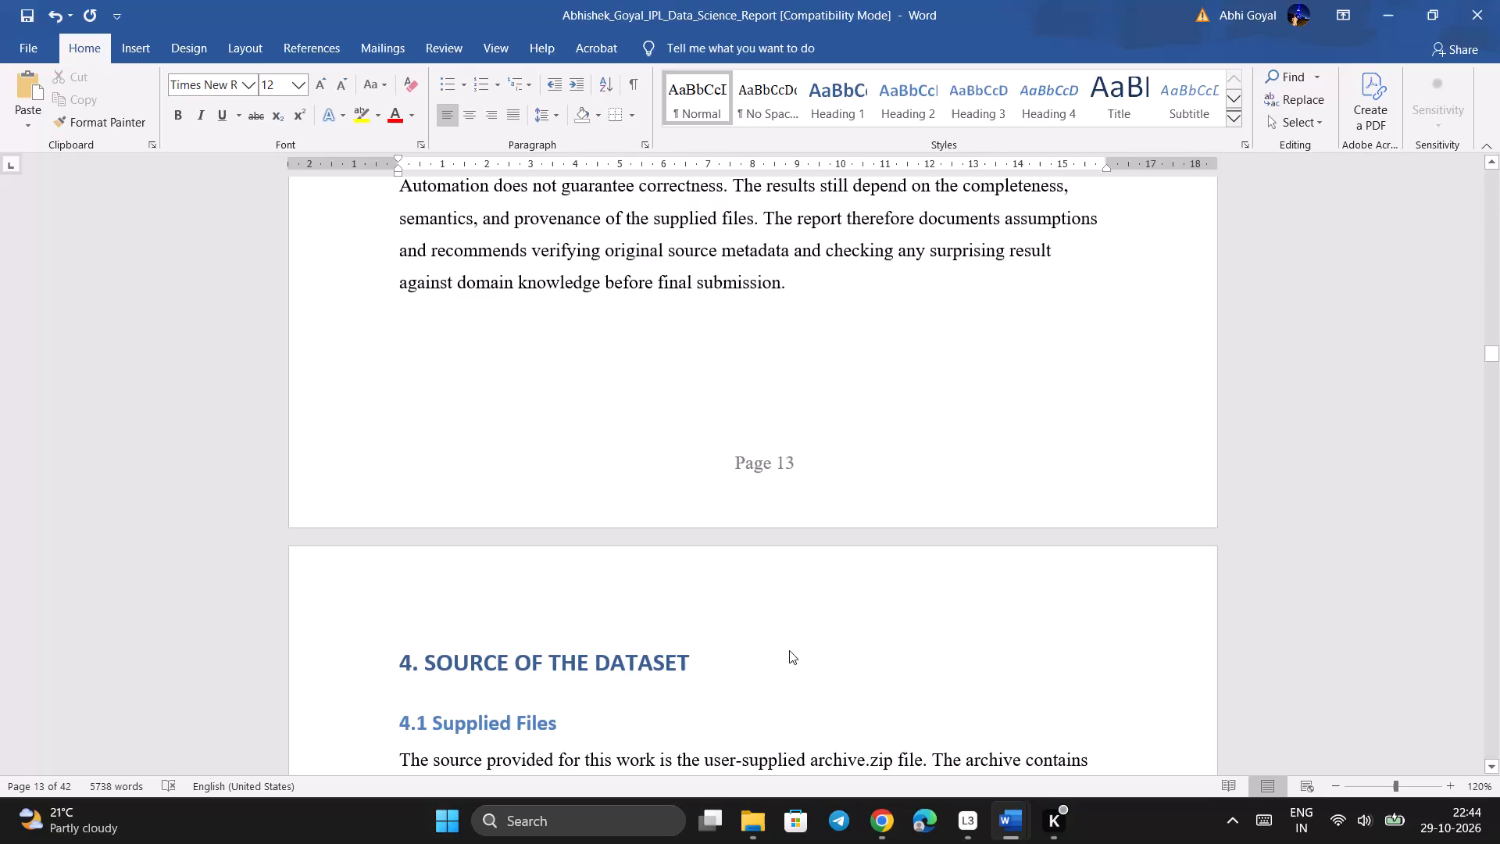
# Review the Source of the Dataset and Data Preprocessing and Cleaning chapters for anything that needs changing.
pyautogui.scroll(-9, 789, 650)
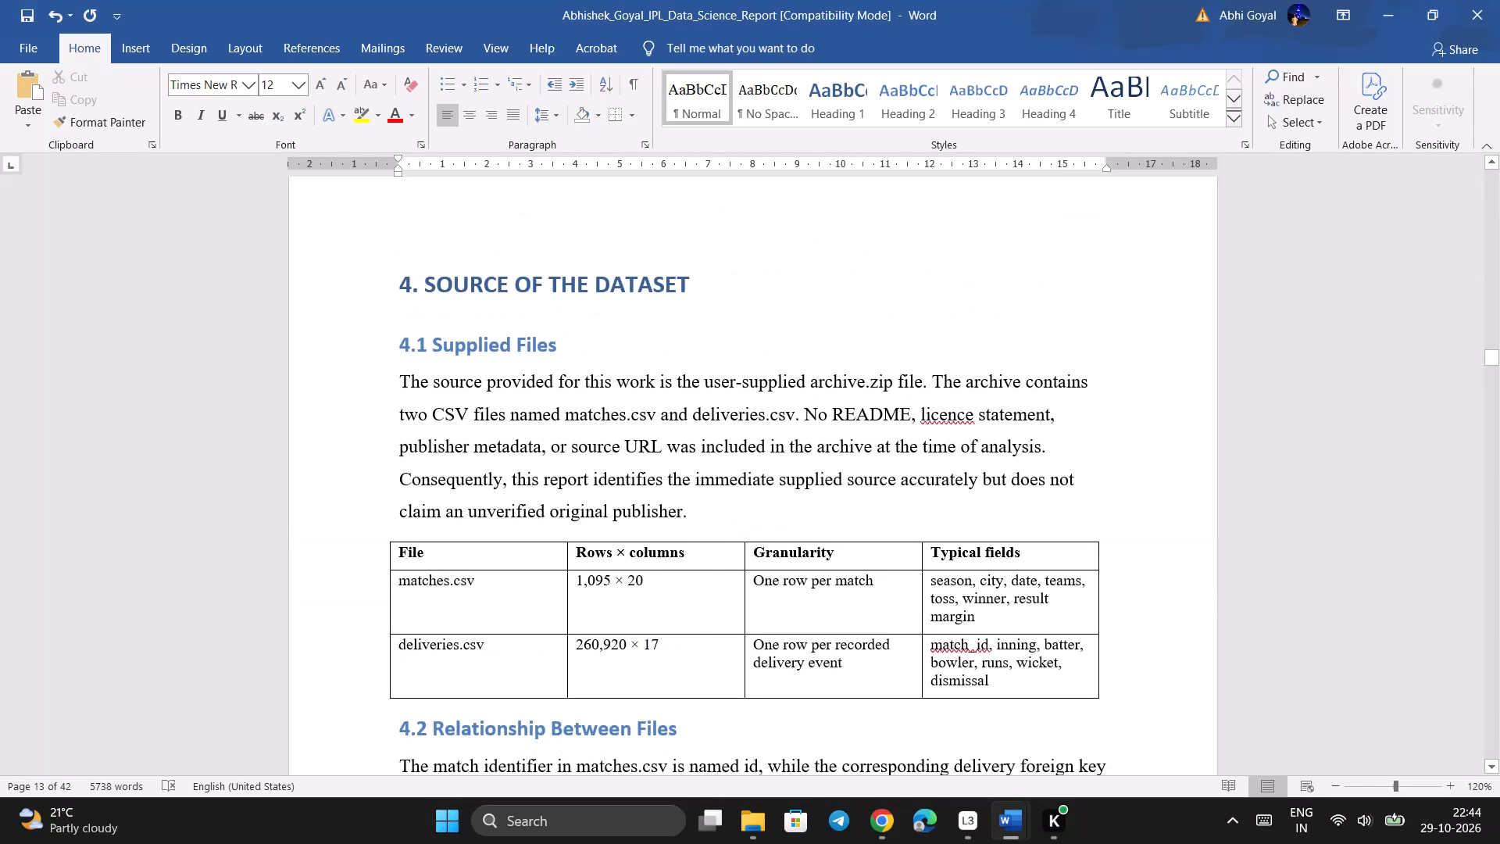
pyautogui.scroll(-7, 789, 650)
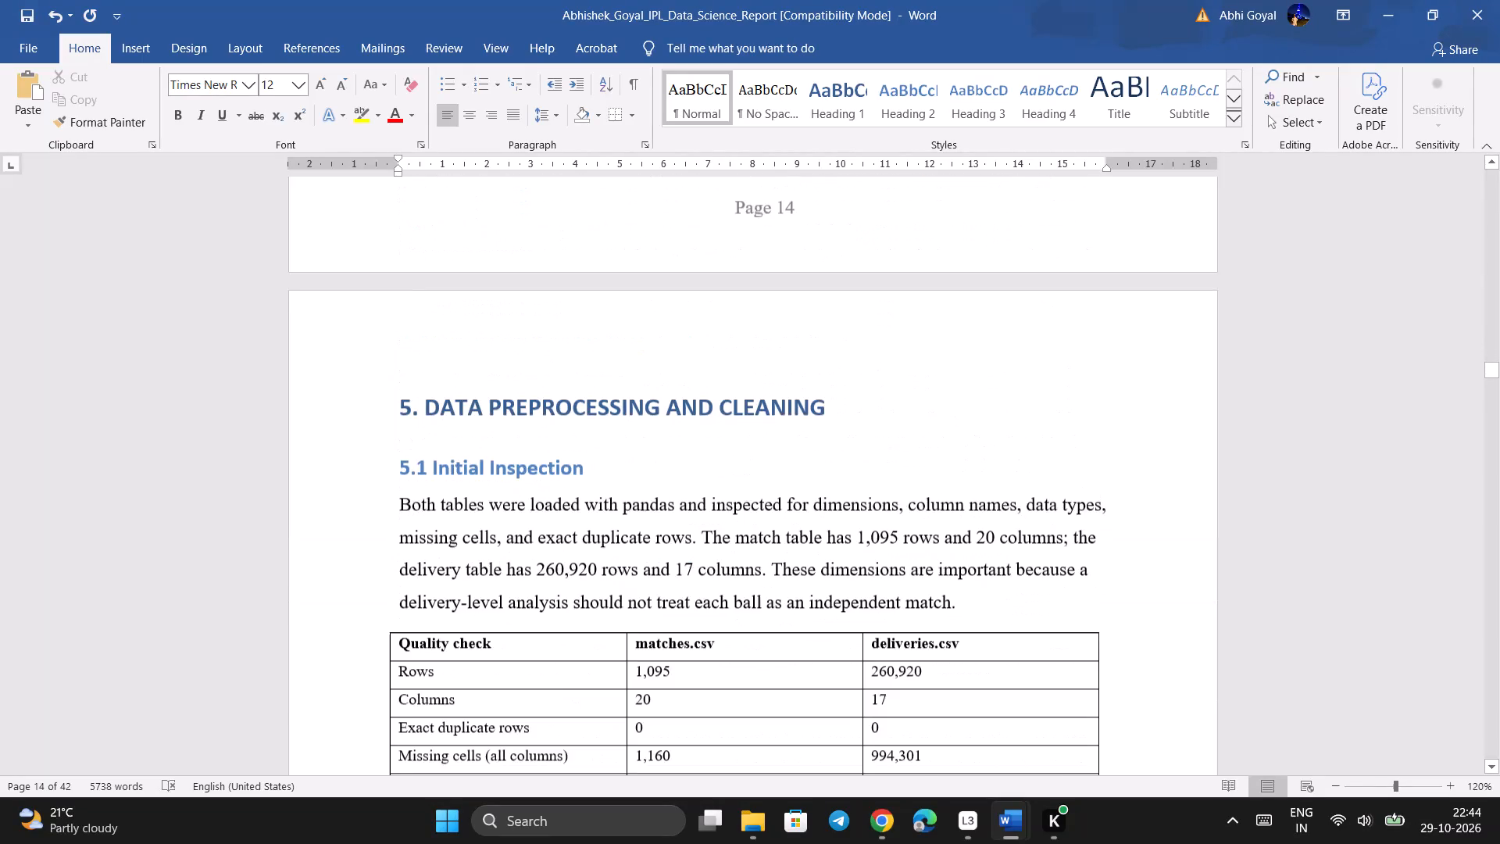
pyautogui.scroll(-3, 789, 650)
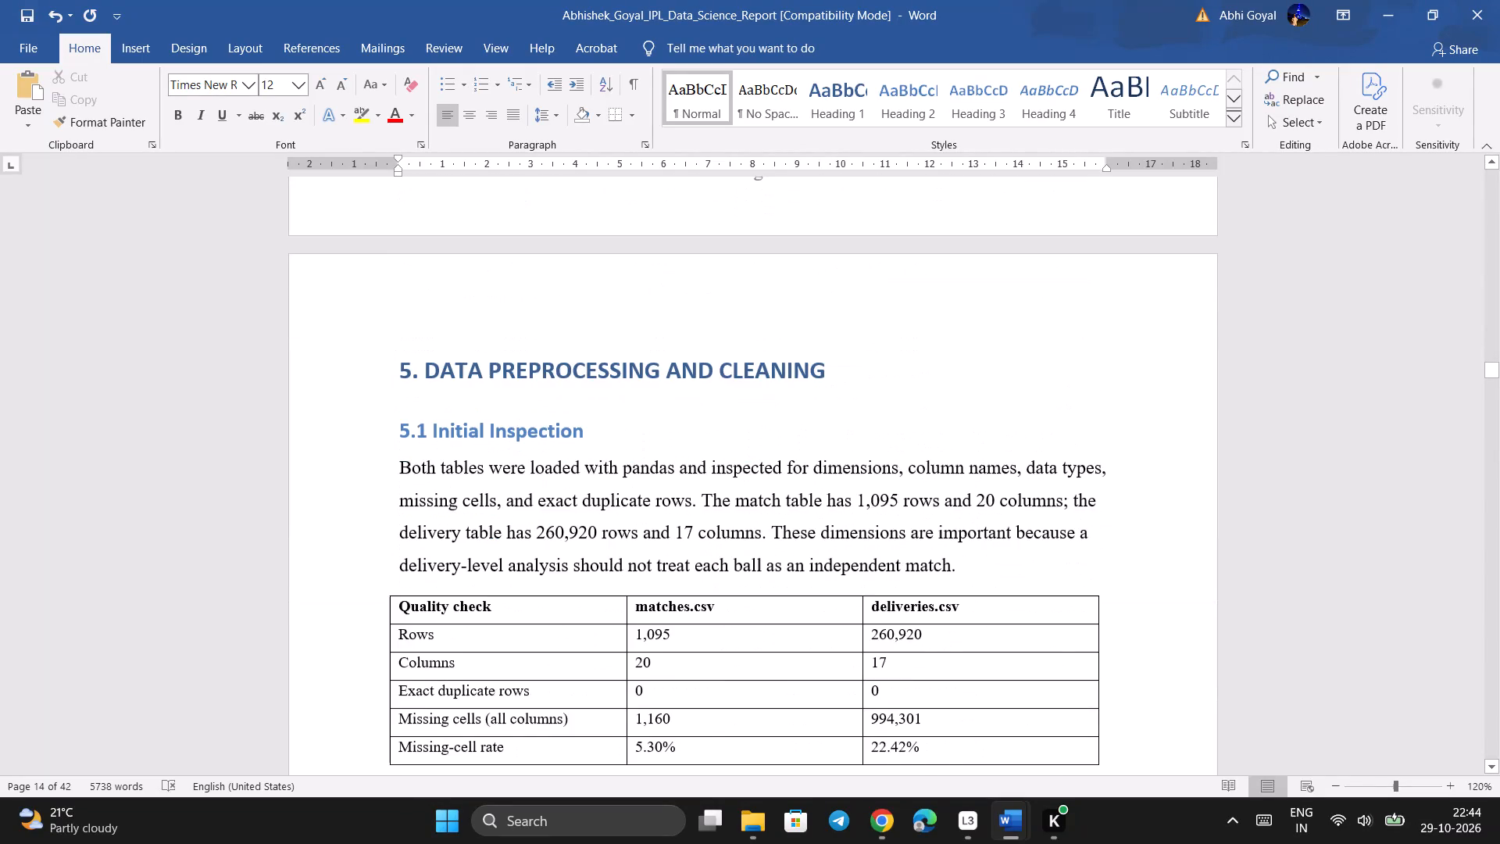
pyautogui.scroll(-6, 789, 650)
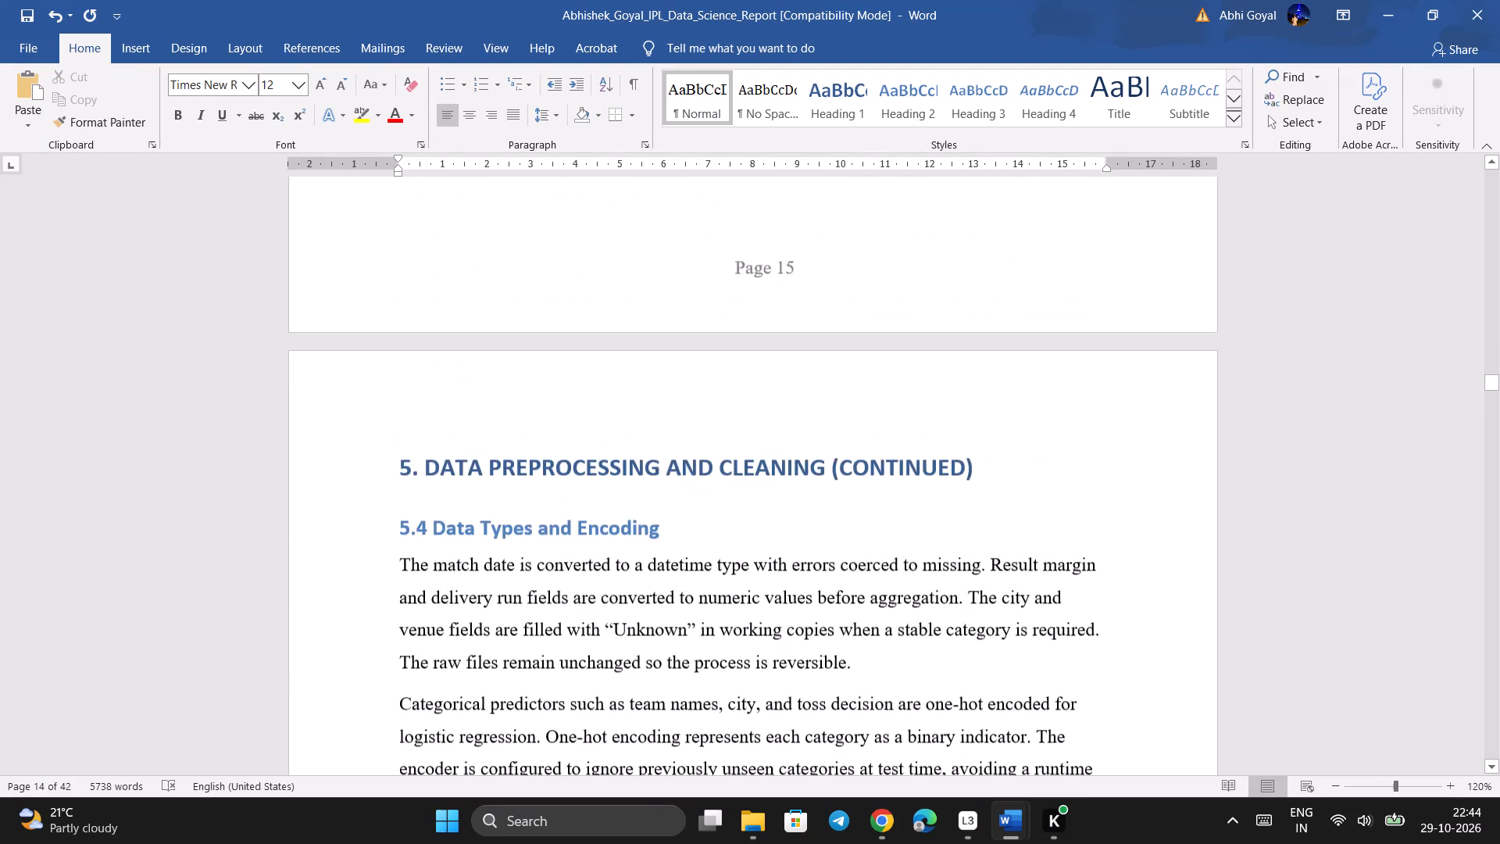
pyautogui.scroll(-4, 789, 650)
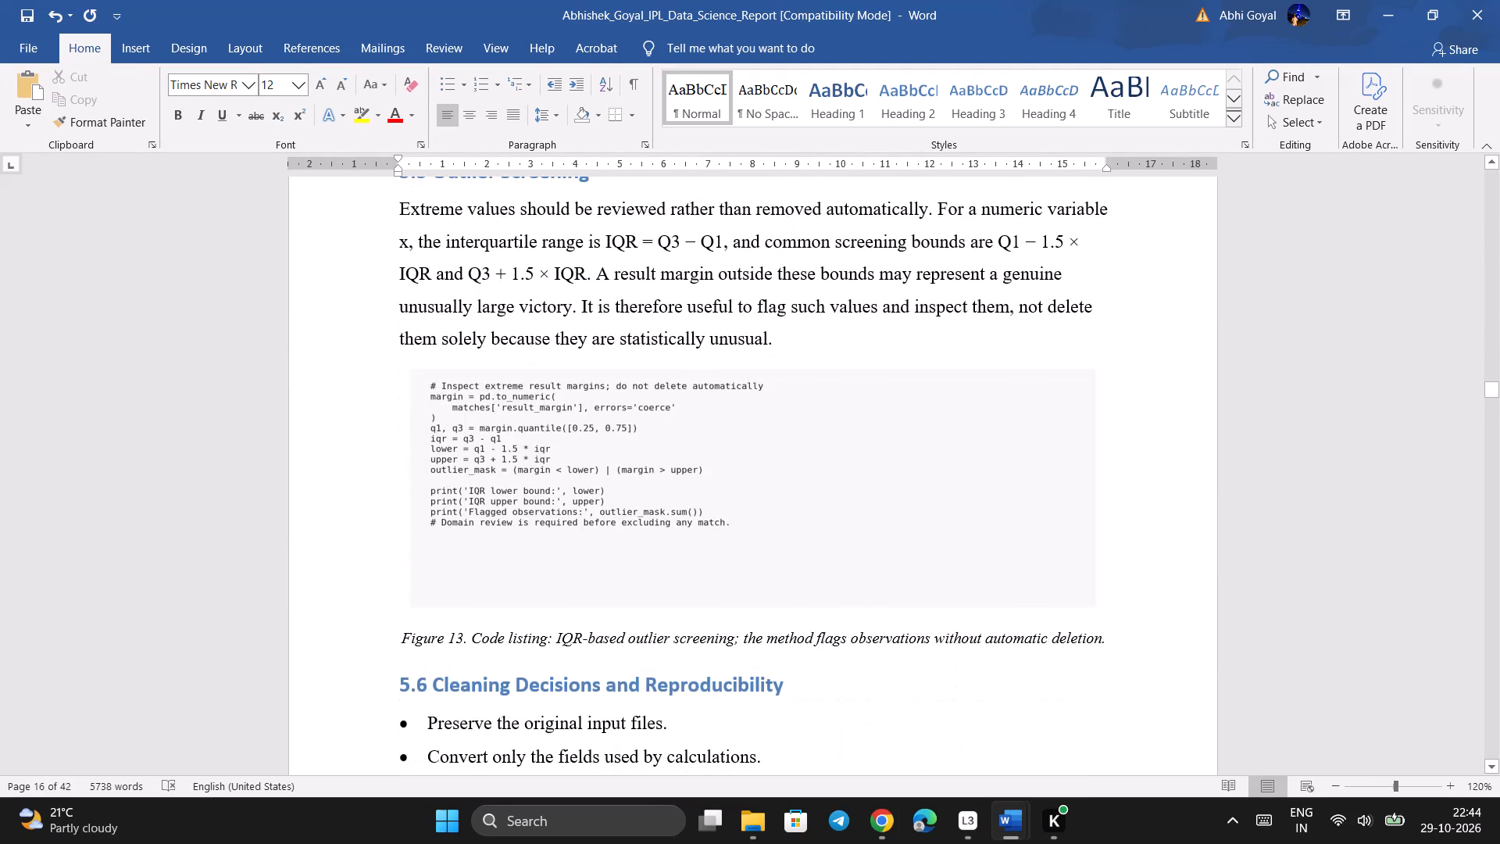
pyautogui.scroll(-1, 789, 650)
pyautogui.click(700, 363)
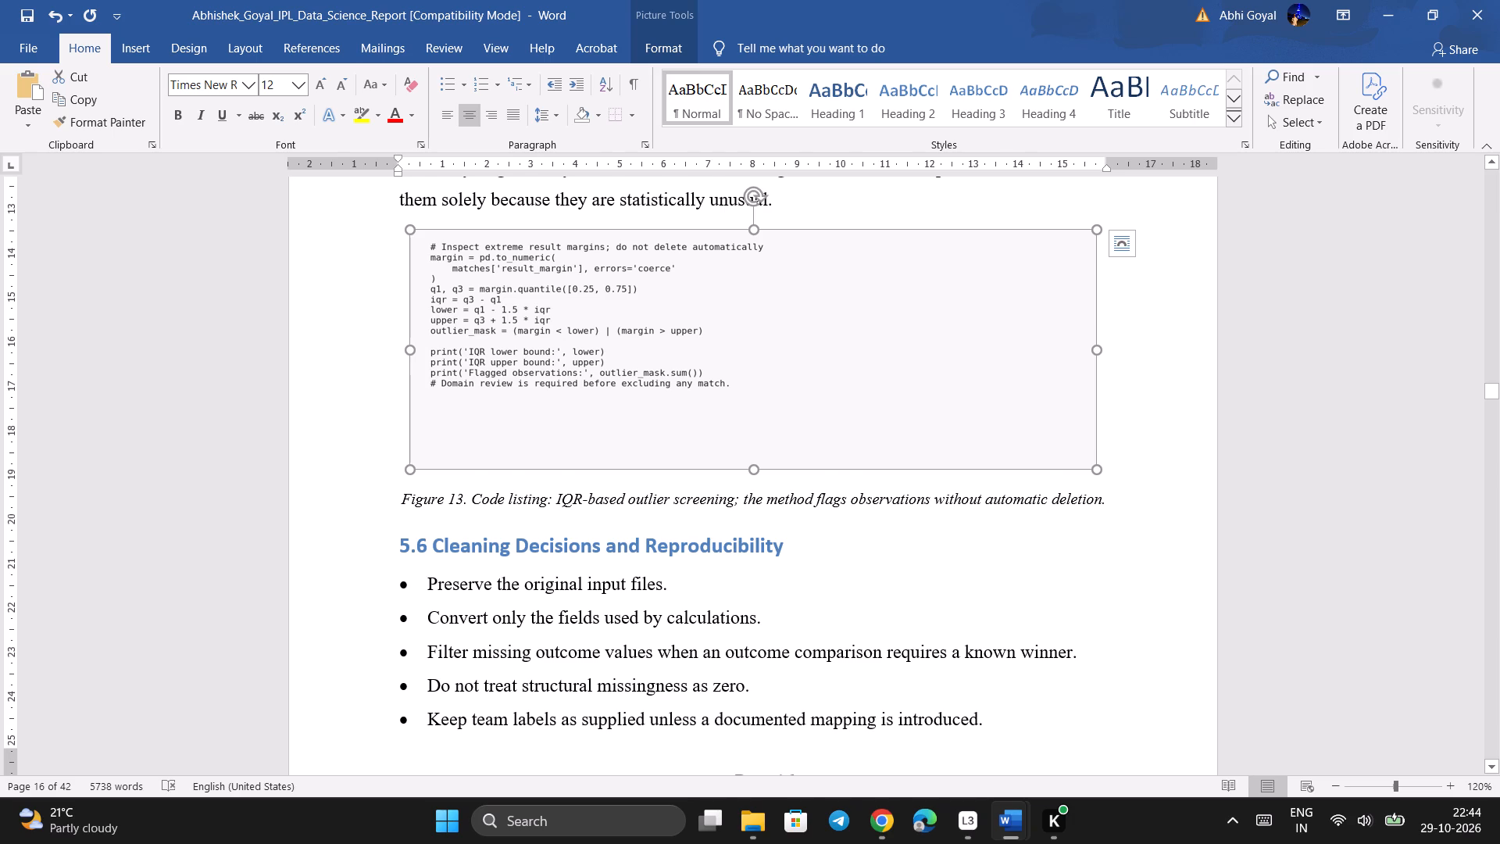
pyautogui.scroll(-6, 735, 667)
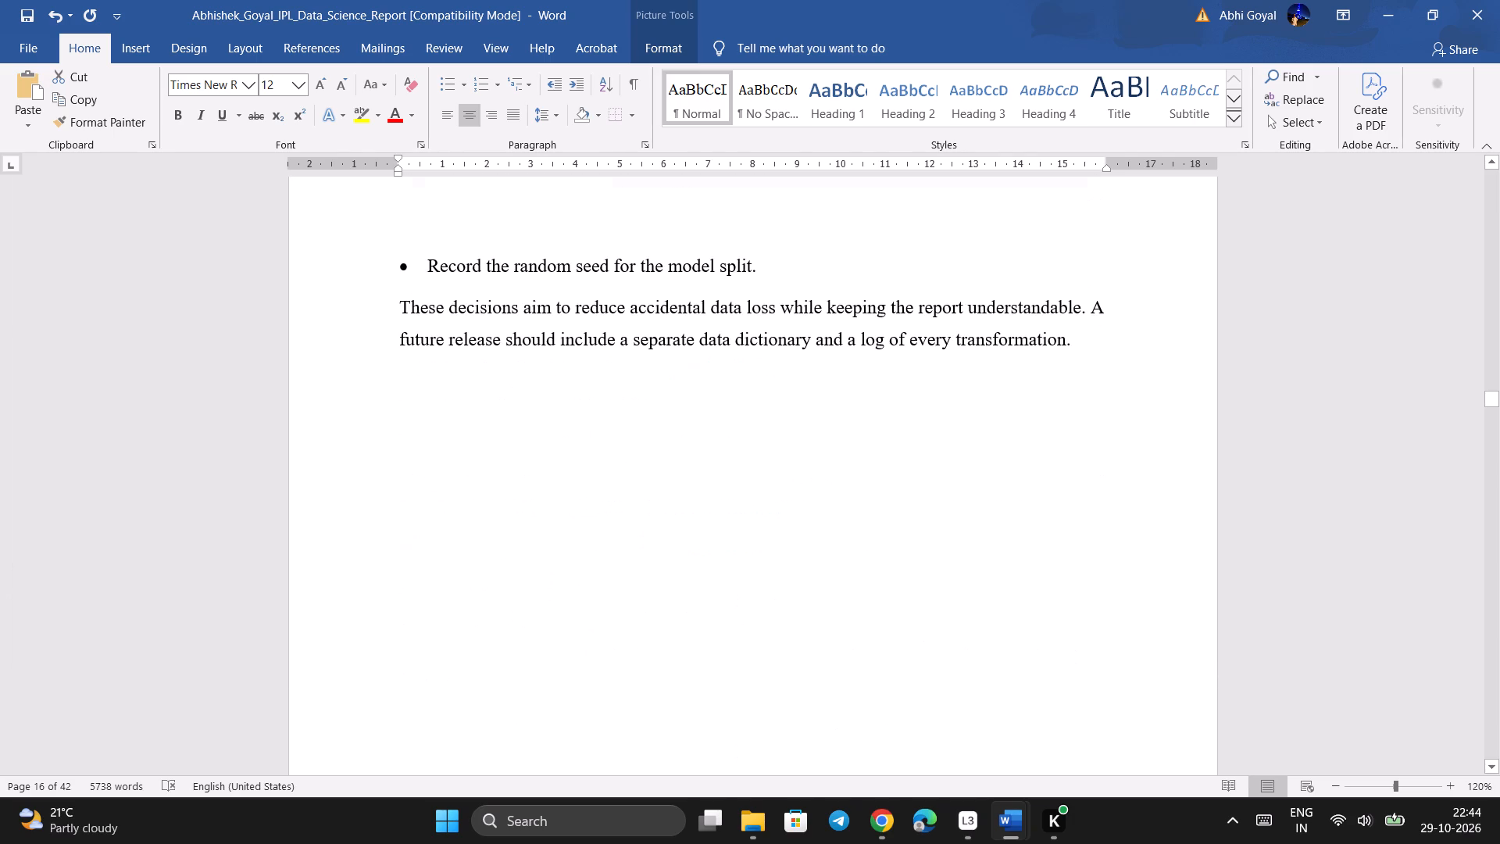
# Review the Data Modelling chapter, including its definition table, method, confusion matrix and baseline accuracy chart.
pyautogui.scroll(-13, 735, 667)
pyautogui.scroll(3, 735, 667)
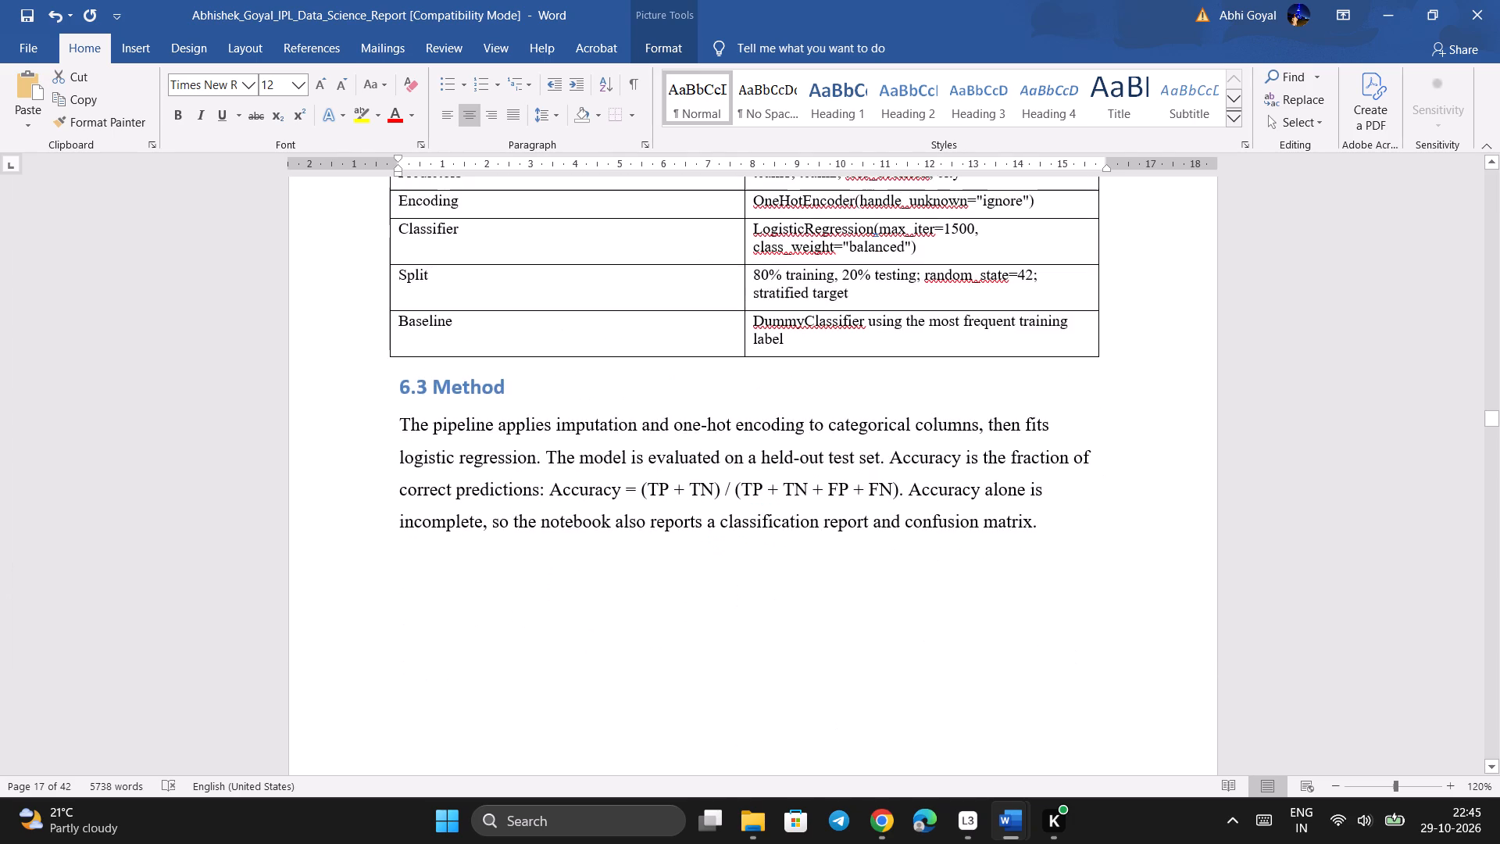
pyautogui.scroll(1, 735, 667)
pyautogui.scroll(-1, 735, 667)
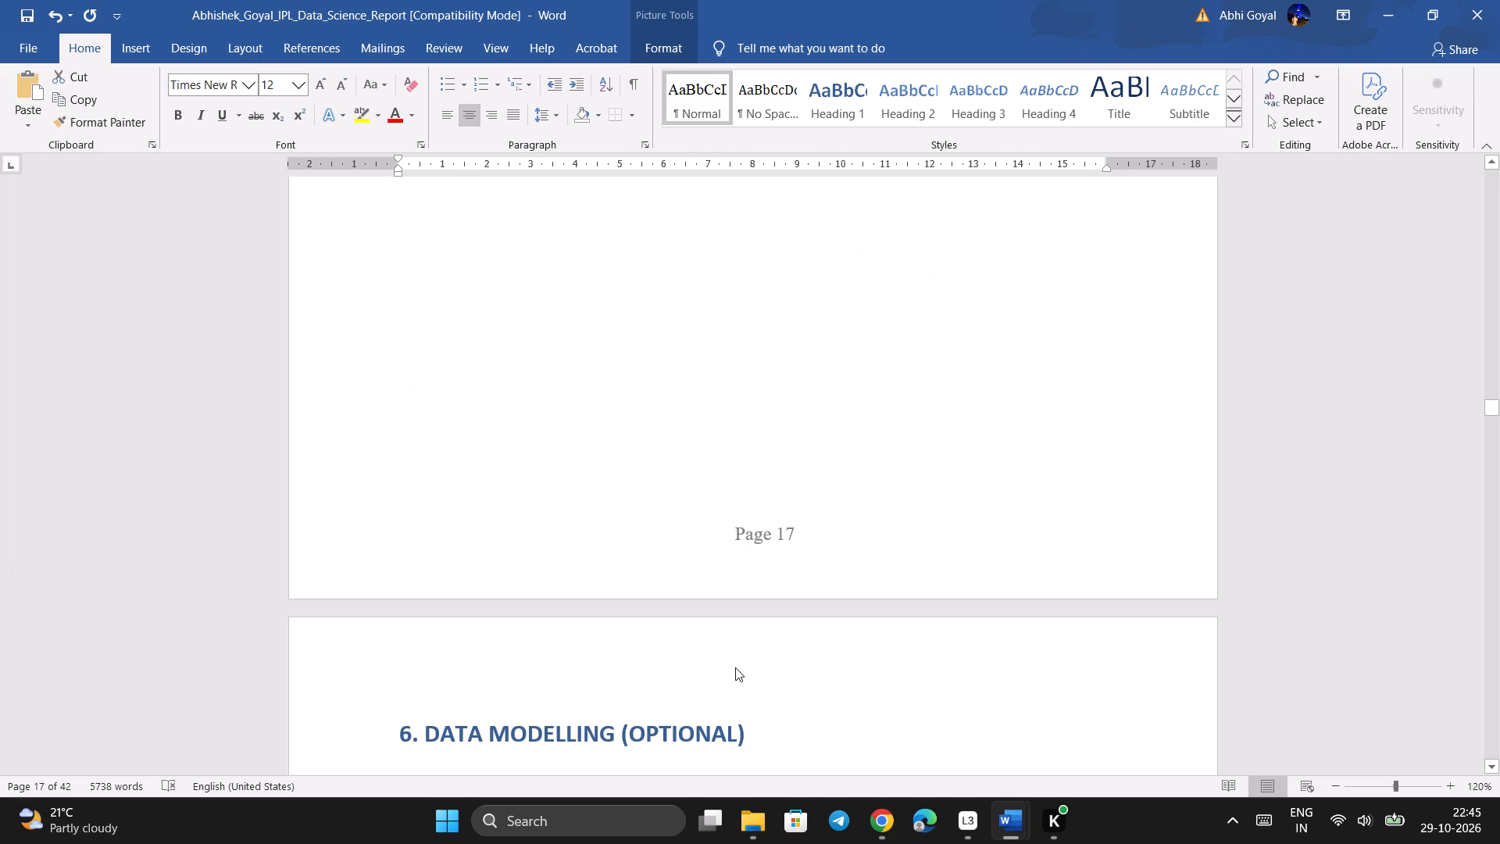
pyautogui.scroll(-10, 735, 667)
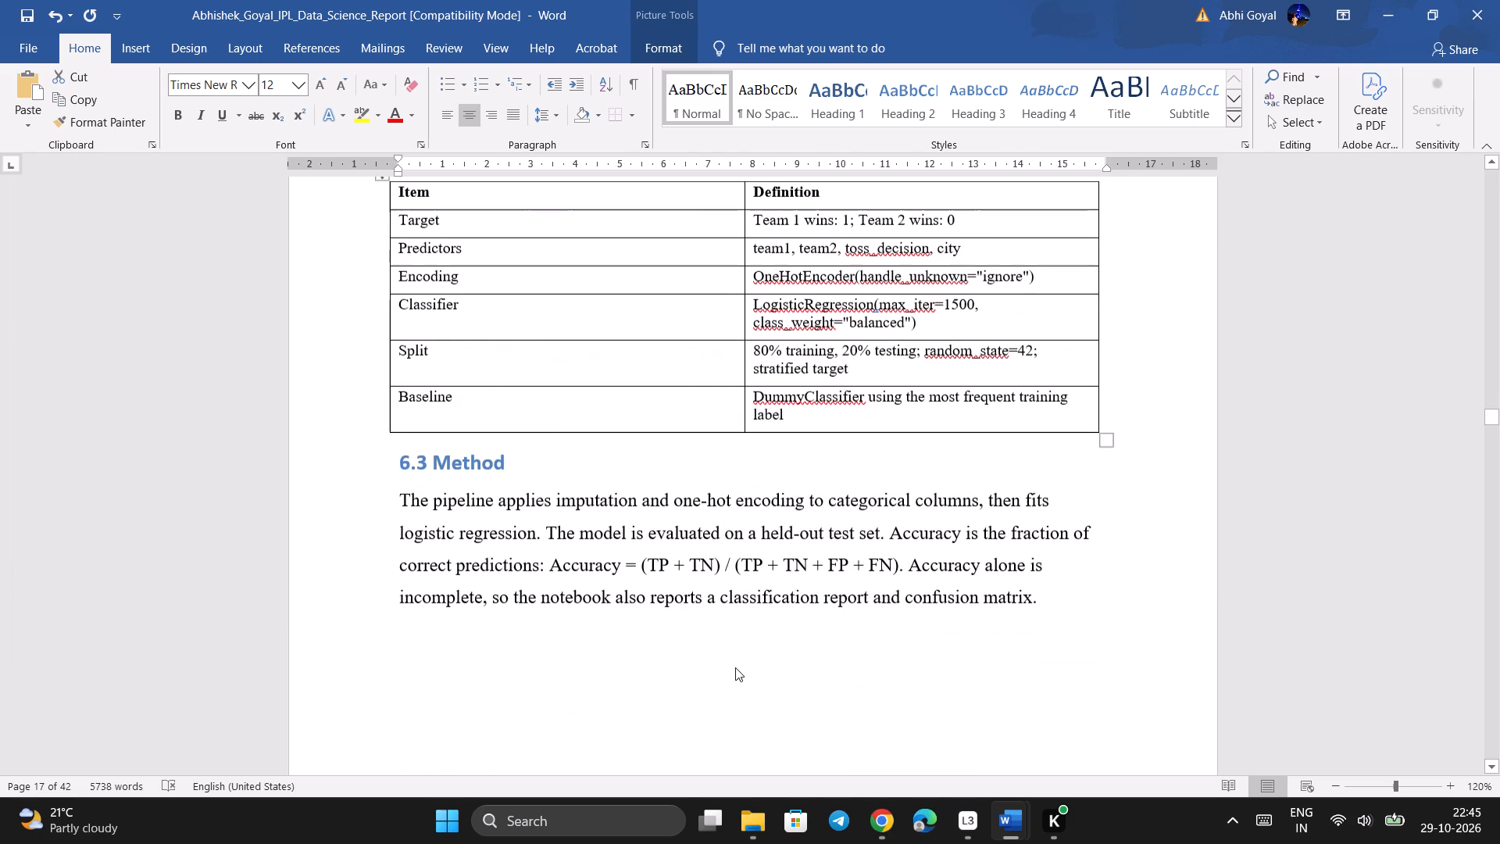
pyautogui.scroll(-10, 735, 667)
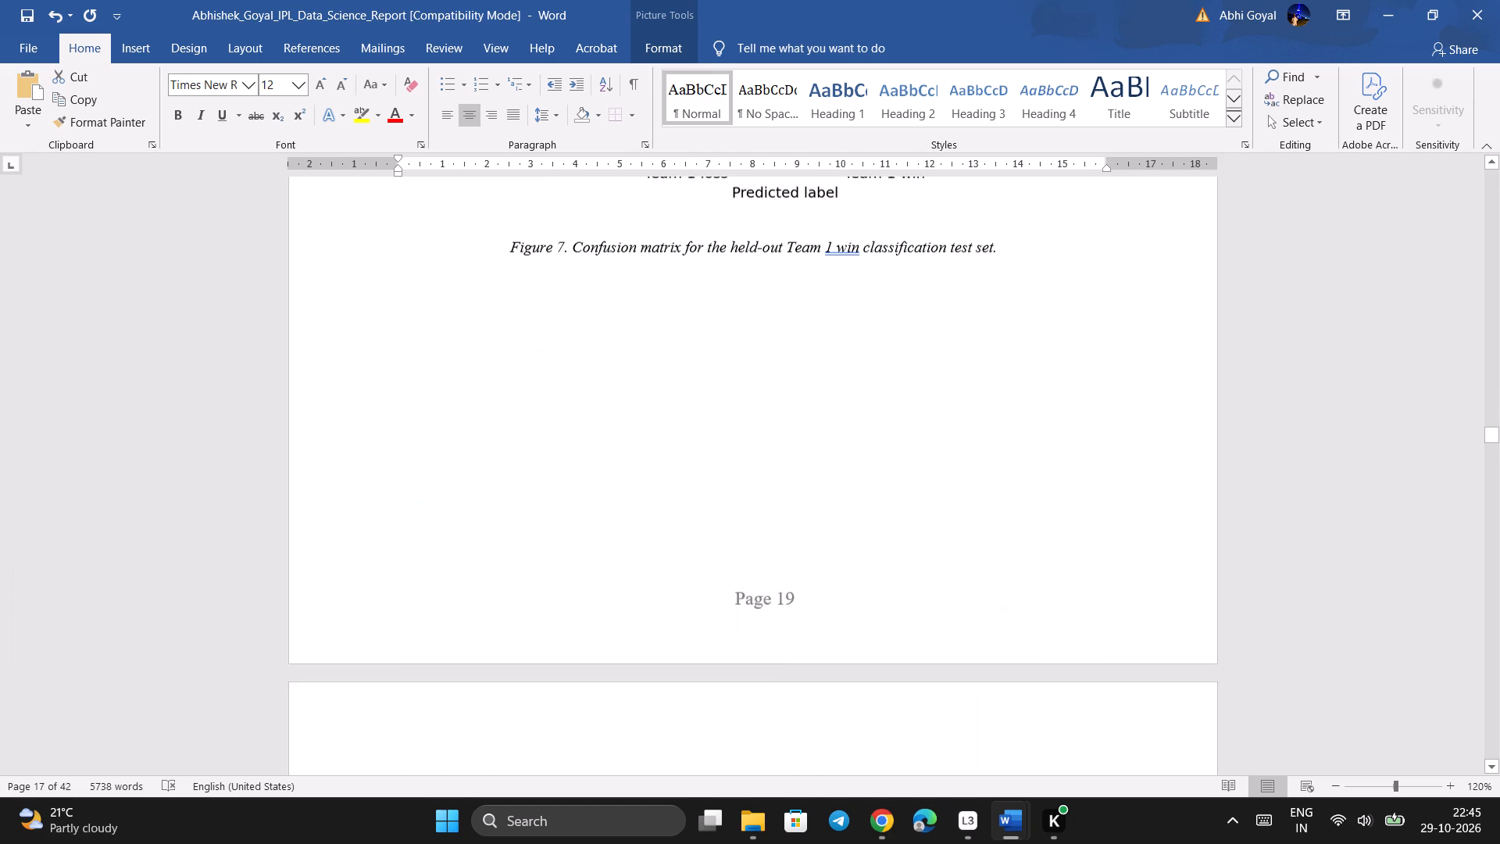
pyautogui.scroll(3, 735, 667)
pyautogui.scroll(-2, 735, 667)
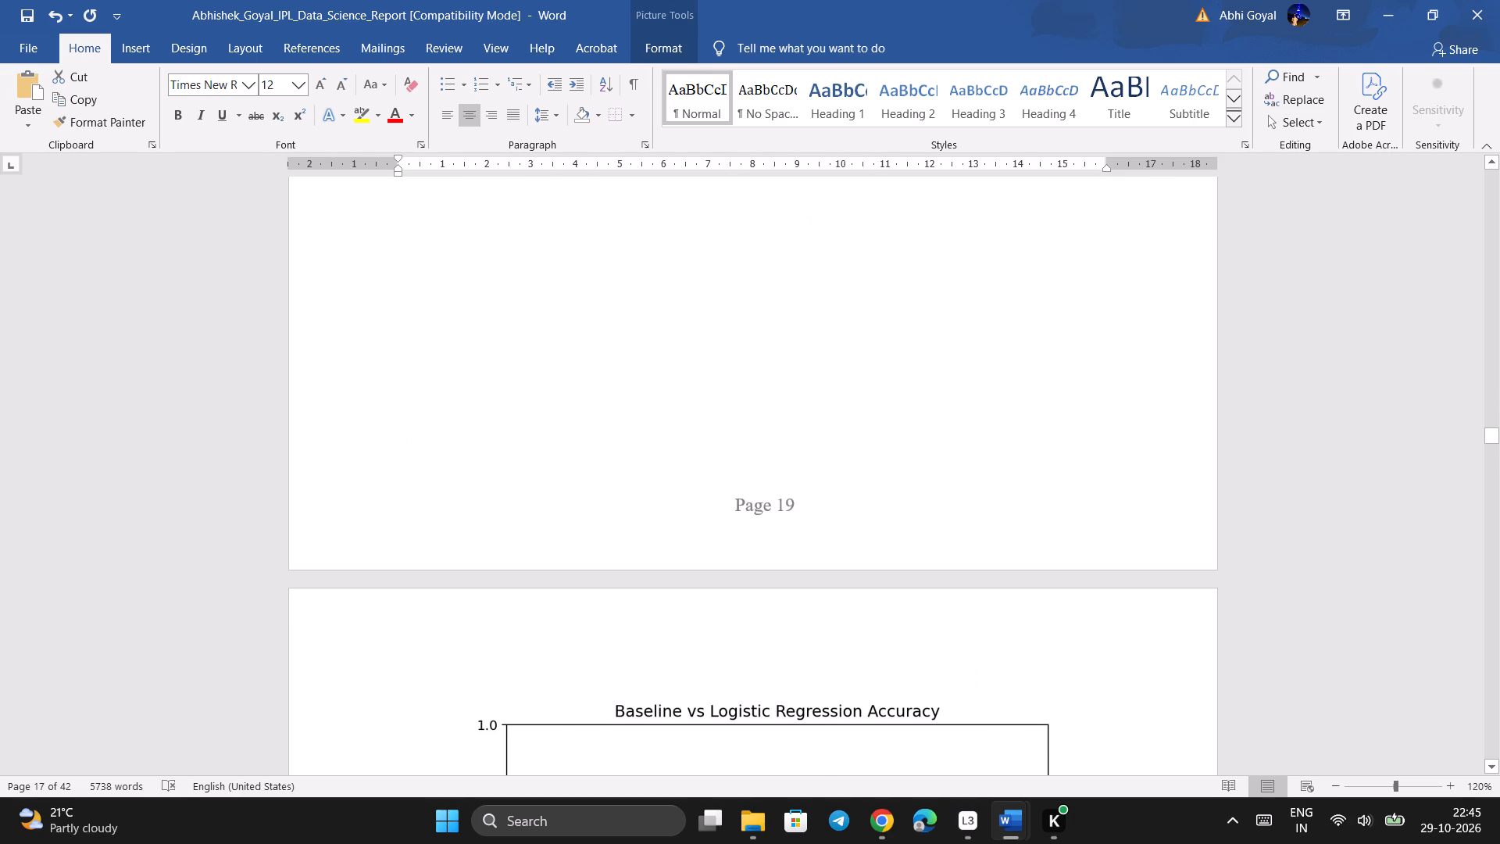
pyautogui.scroll(-10, 735, 667)
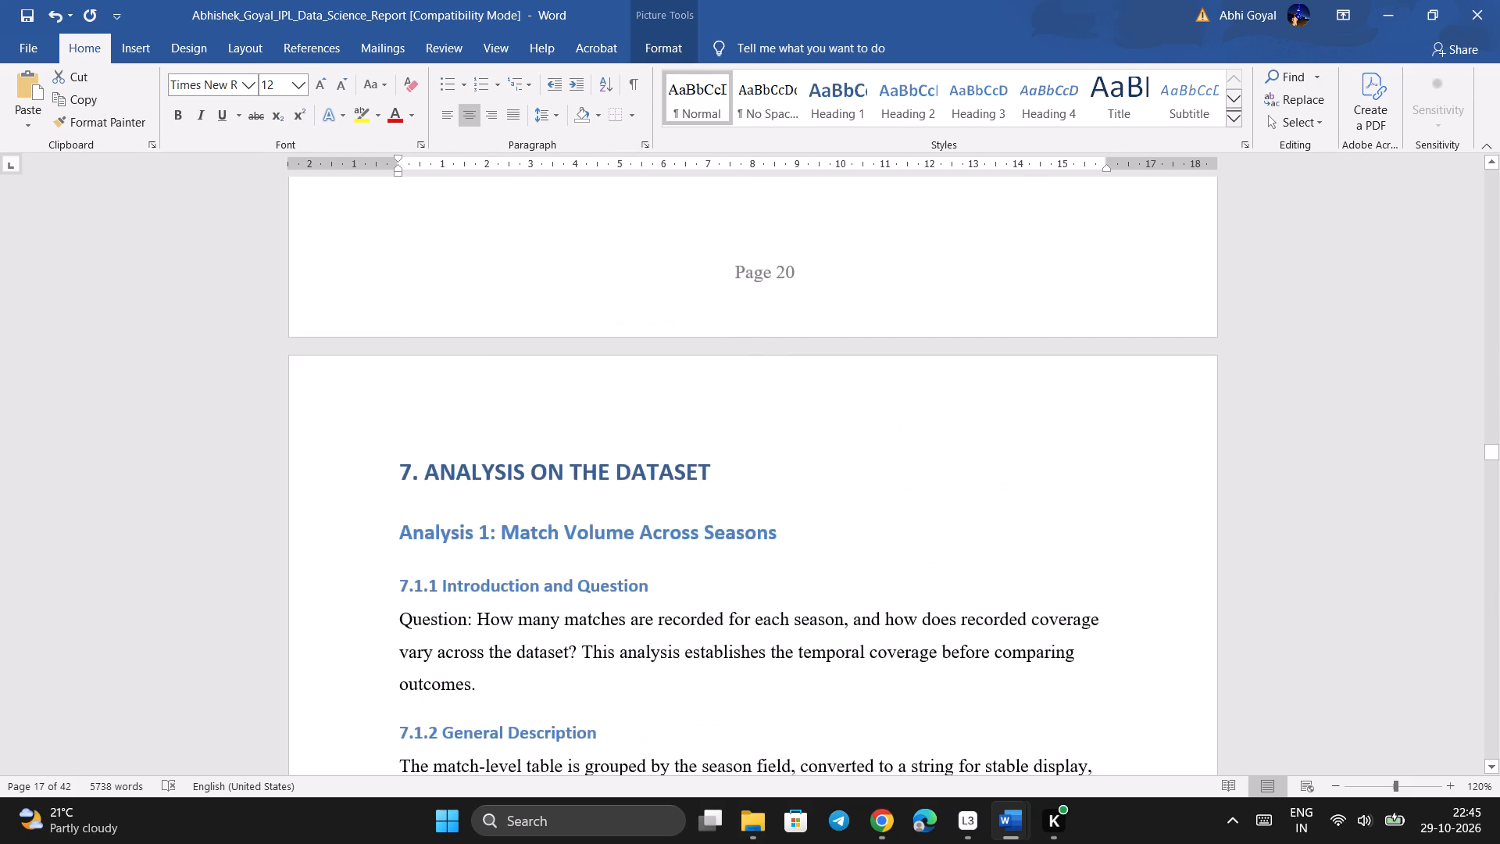
# Review Analyses 1 to 3 in the Analysis on the Dataset chapter, checking text, charts and page layout.
pyautogui.scroll(-8, 735, 667)
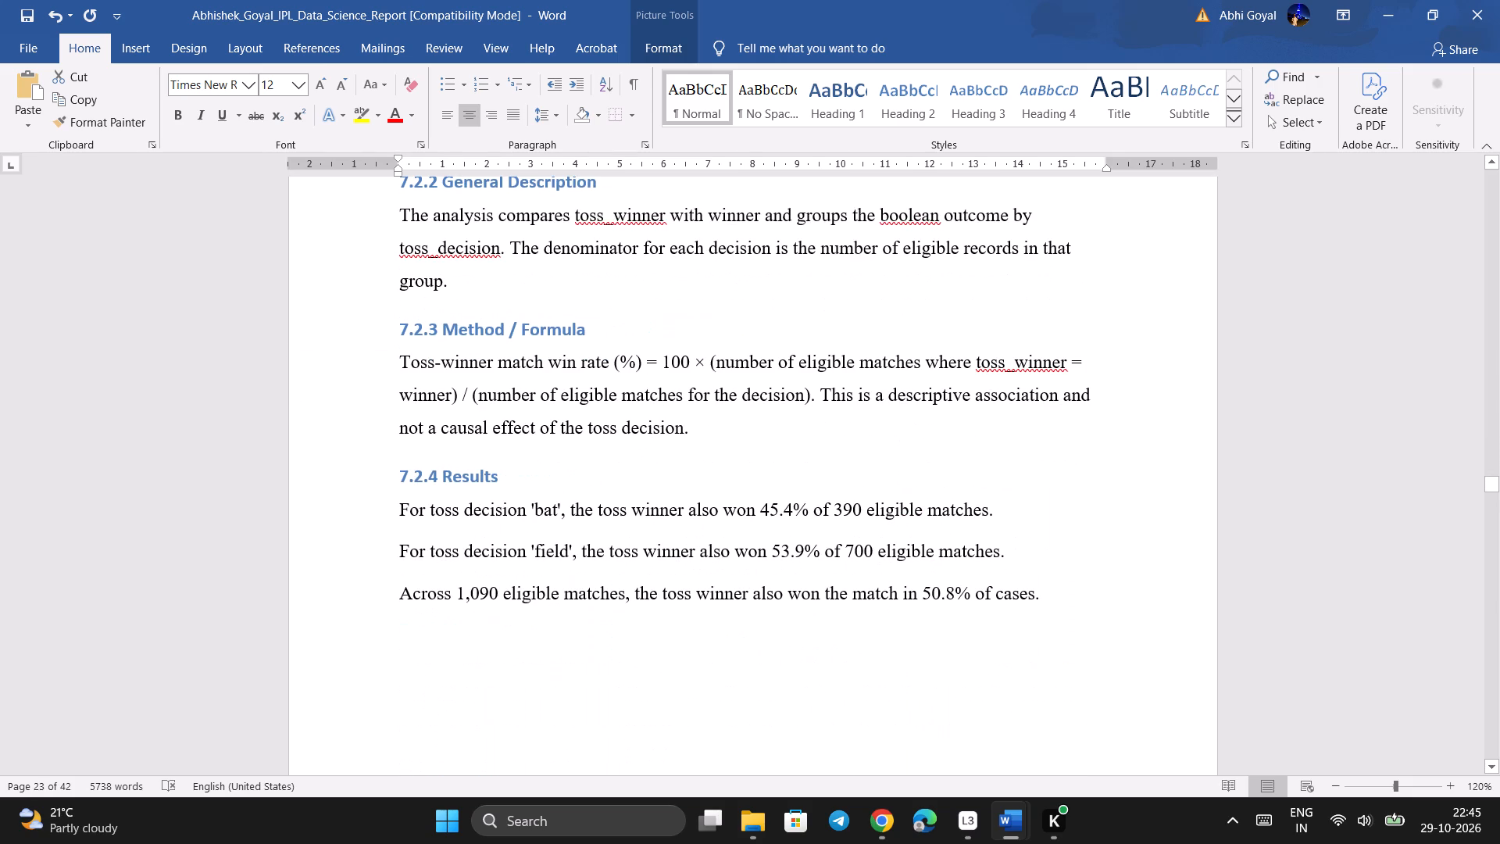
pyautogui.scroll(-5, 735, 667)
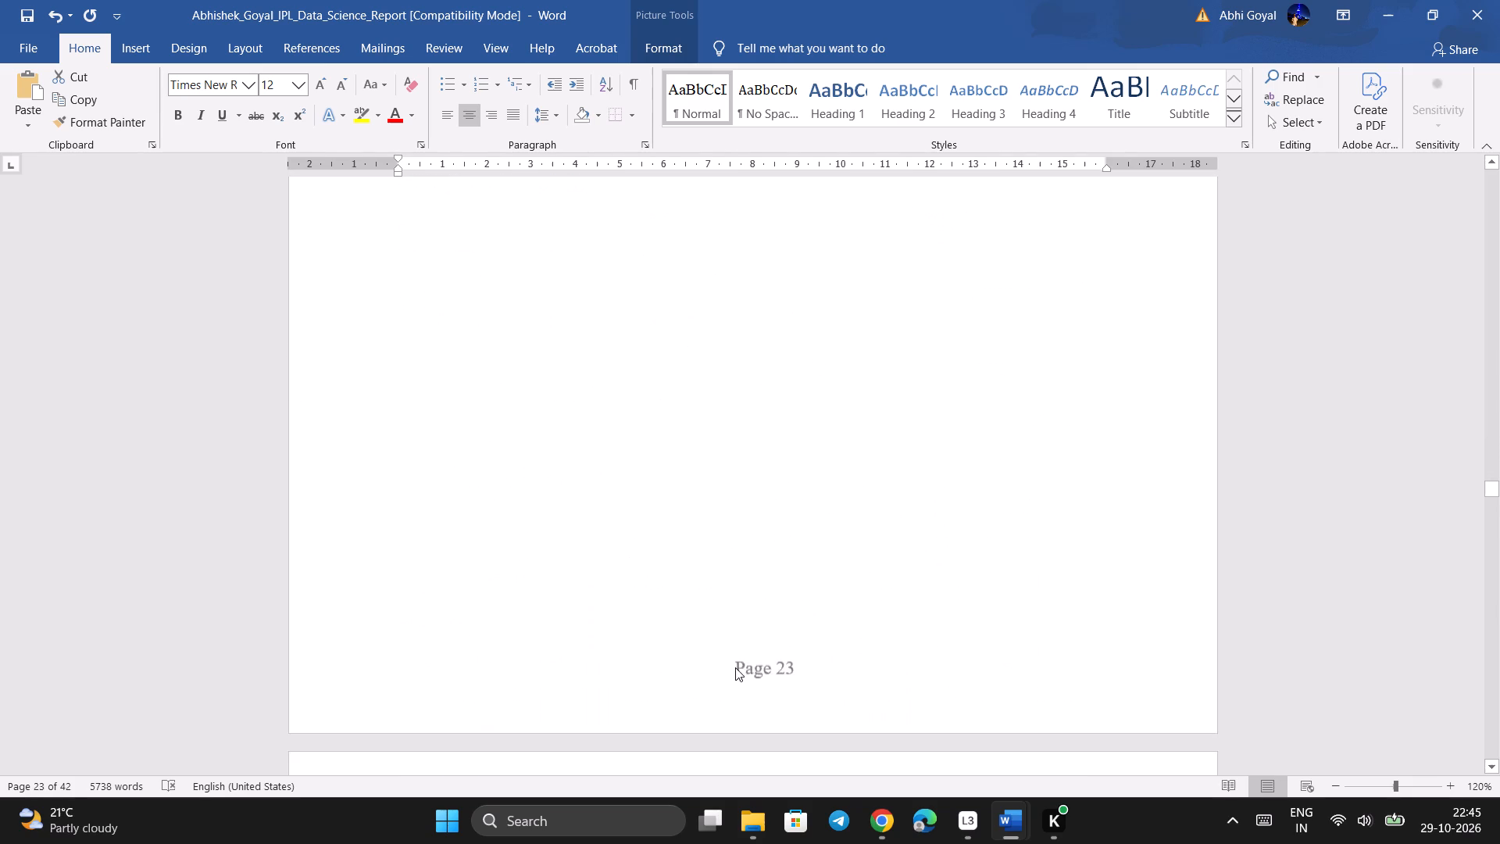
pyautogui.scroll(-16, 735, 667)
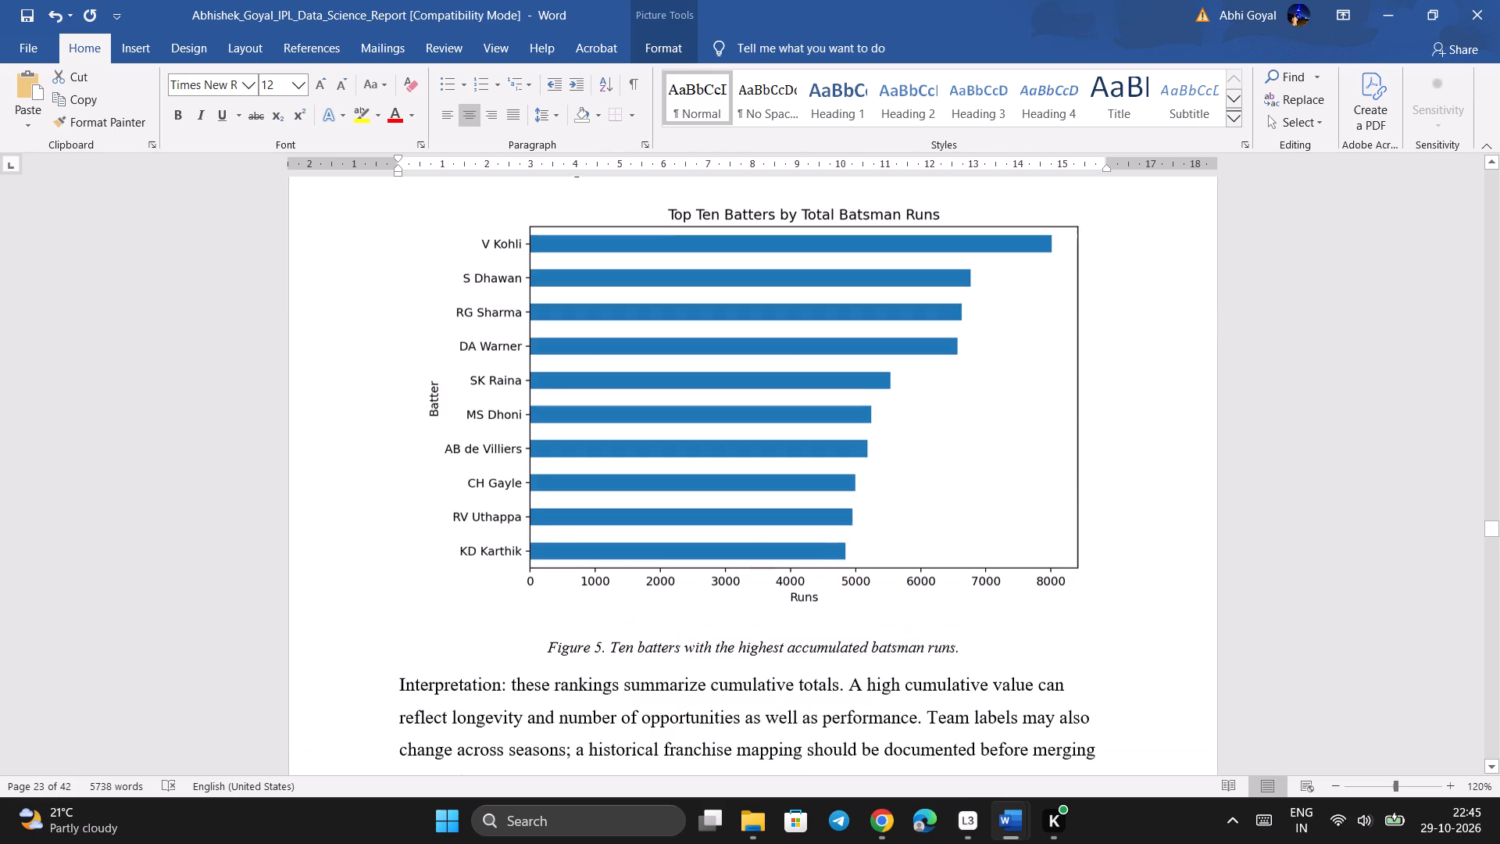
pyautogui.scroll(-11, 735, 667)
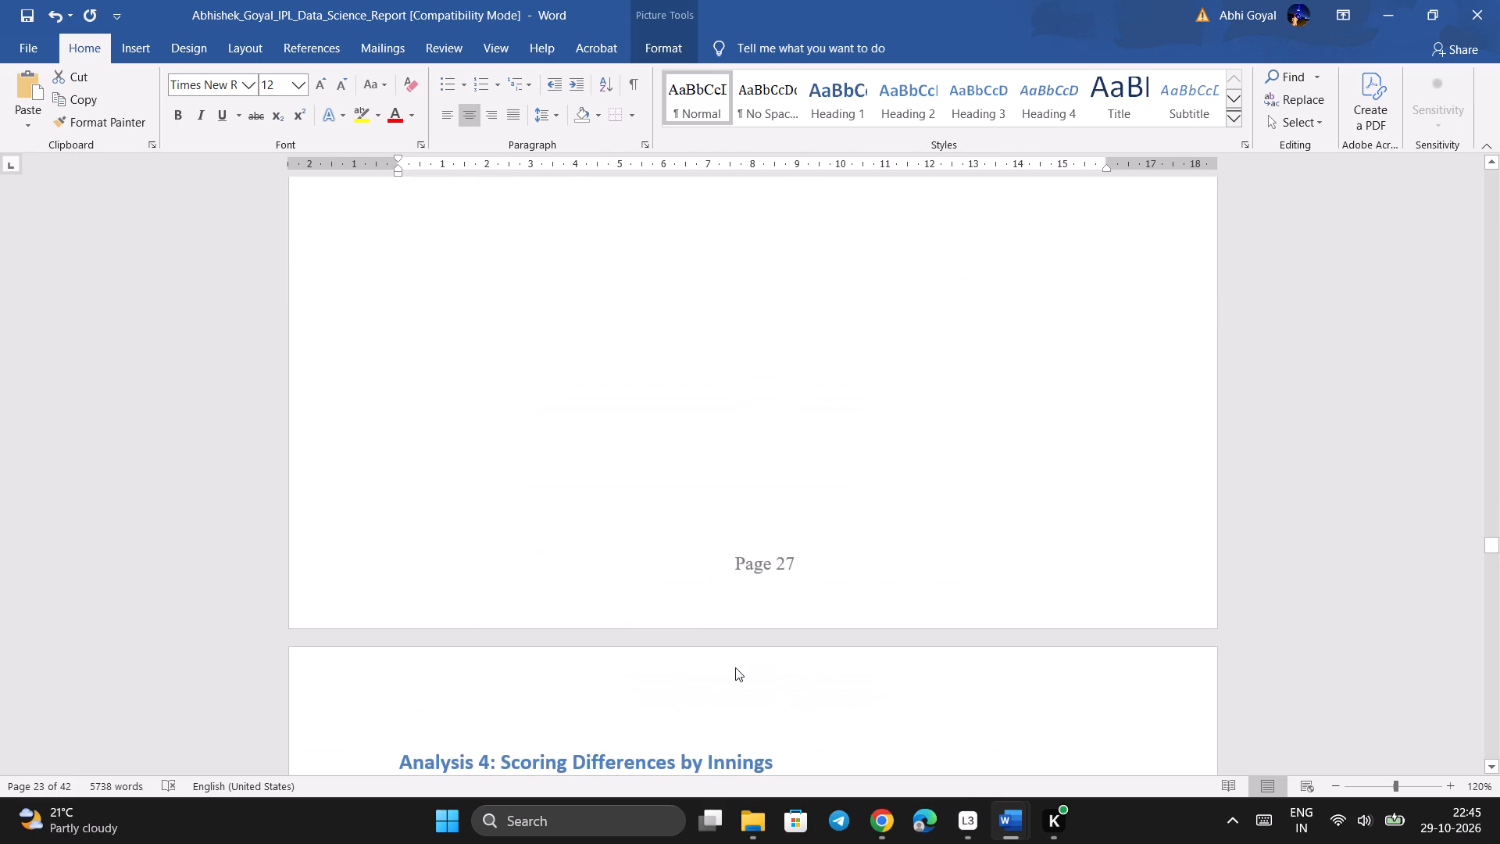
# Remove the blank page between the Analysis 3 interpretation under Figure 5 and the Analysis 4 heading.
pyautogui.scroll(9, 735, 667)
pyautogui.scroll(-5, 735, 667)
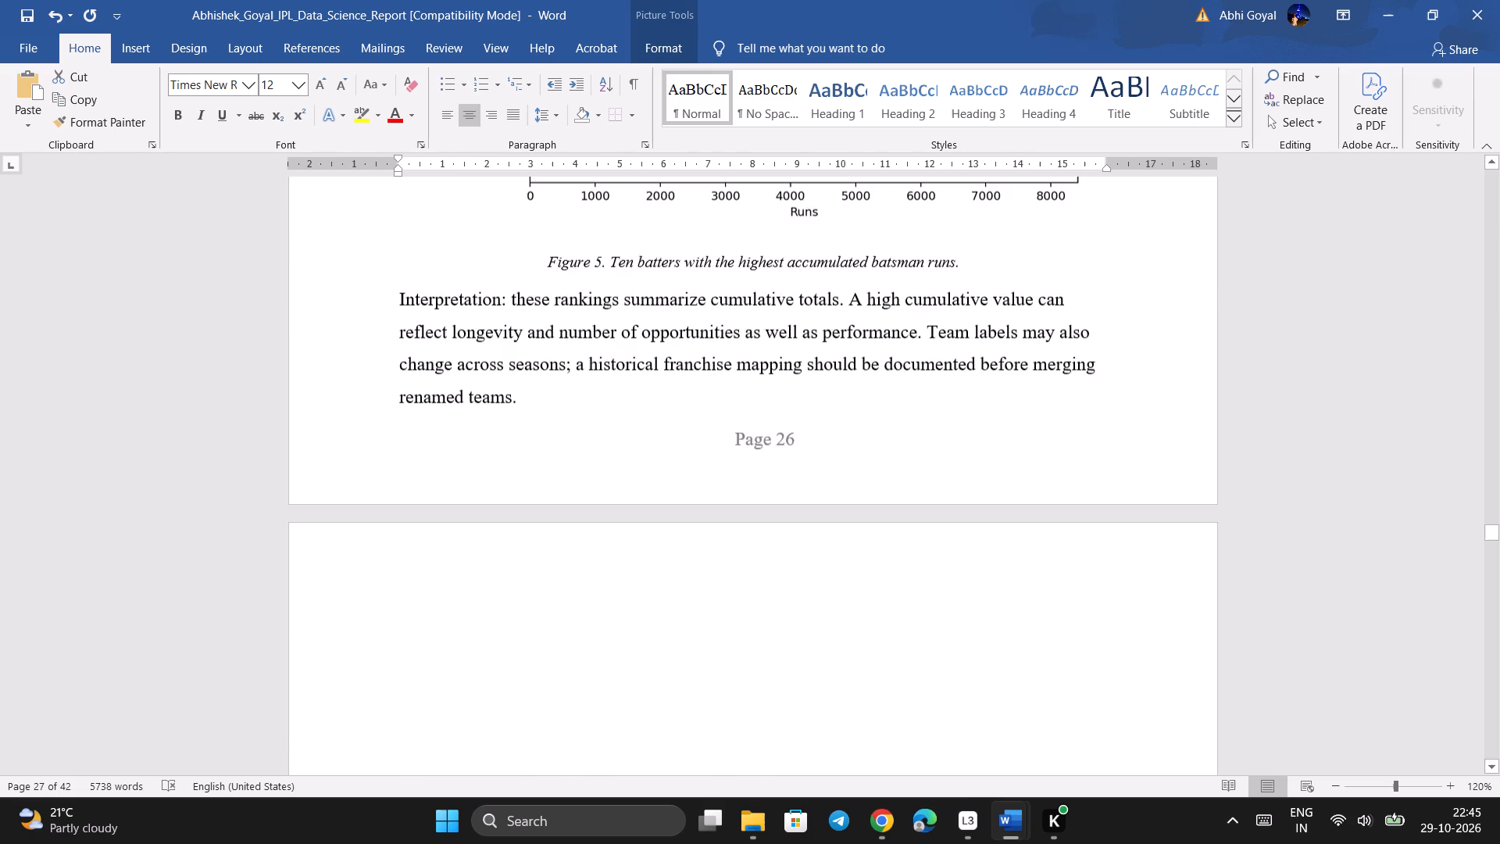
pyautogui.scroll(-7, 735, 667)
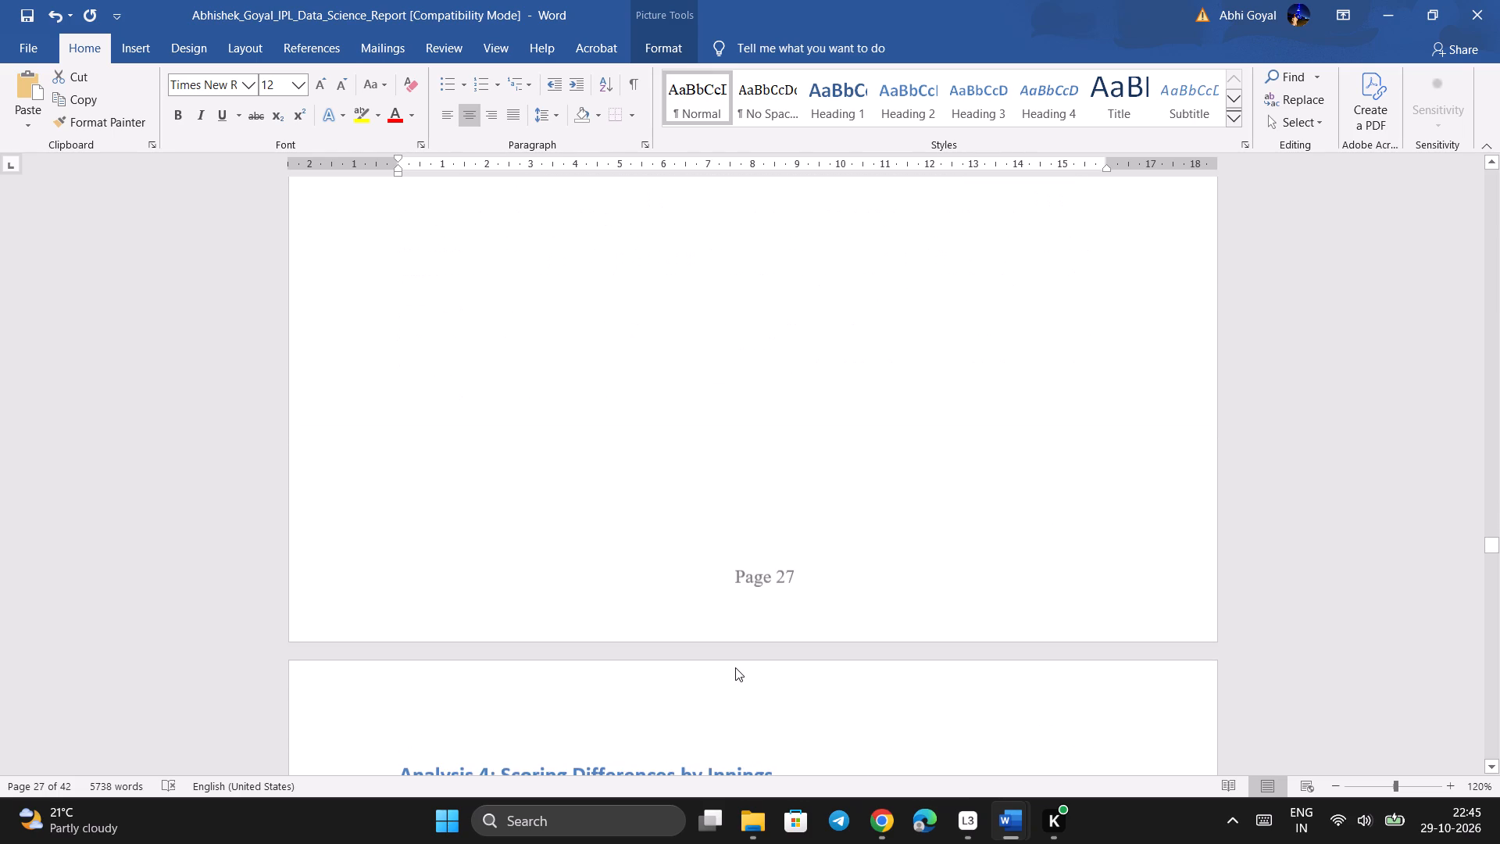
pyautogui.scroll(4, 572, 544)
pyautogui.scroll(1, 545, 628)
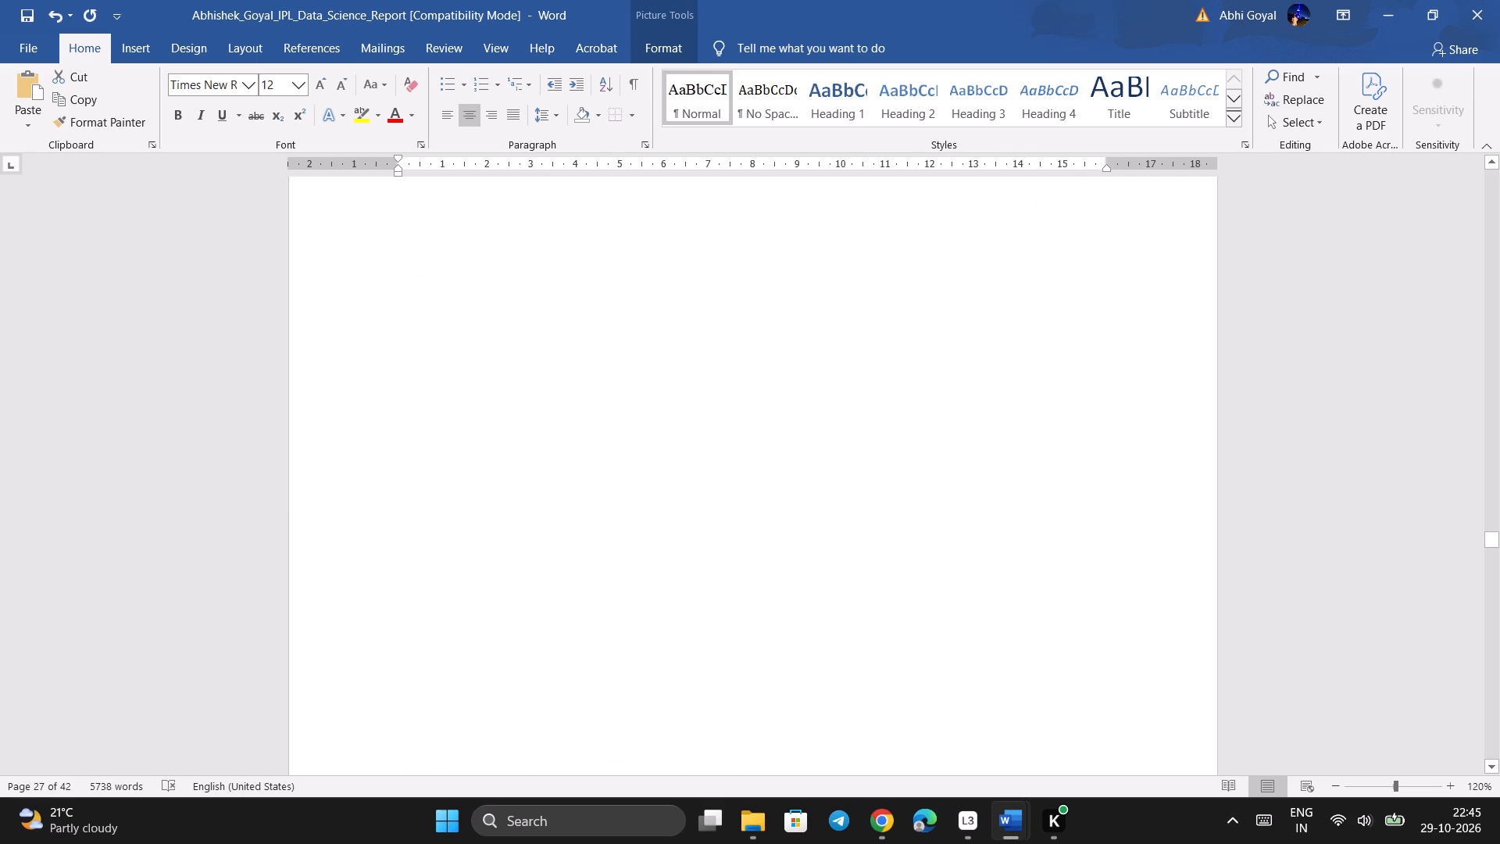
pyautogui.scroll(2, 545, 628)
pyautogui.click(414, 592)
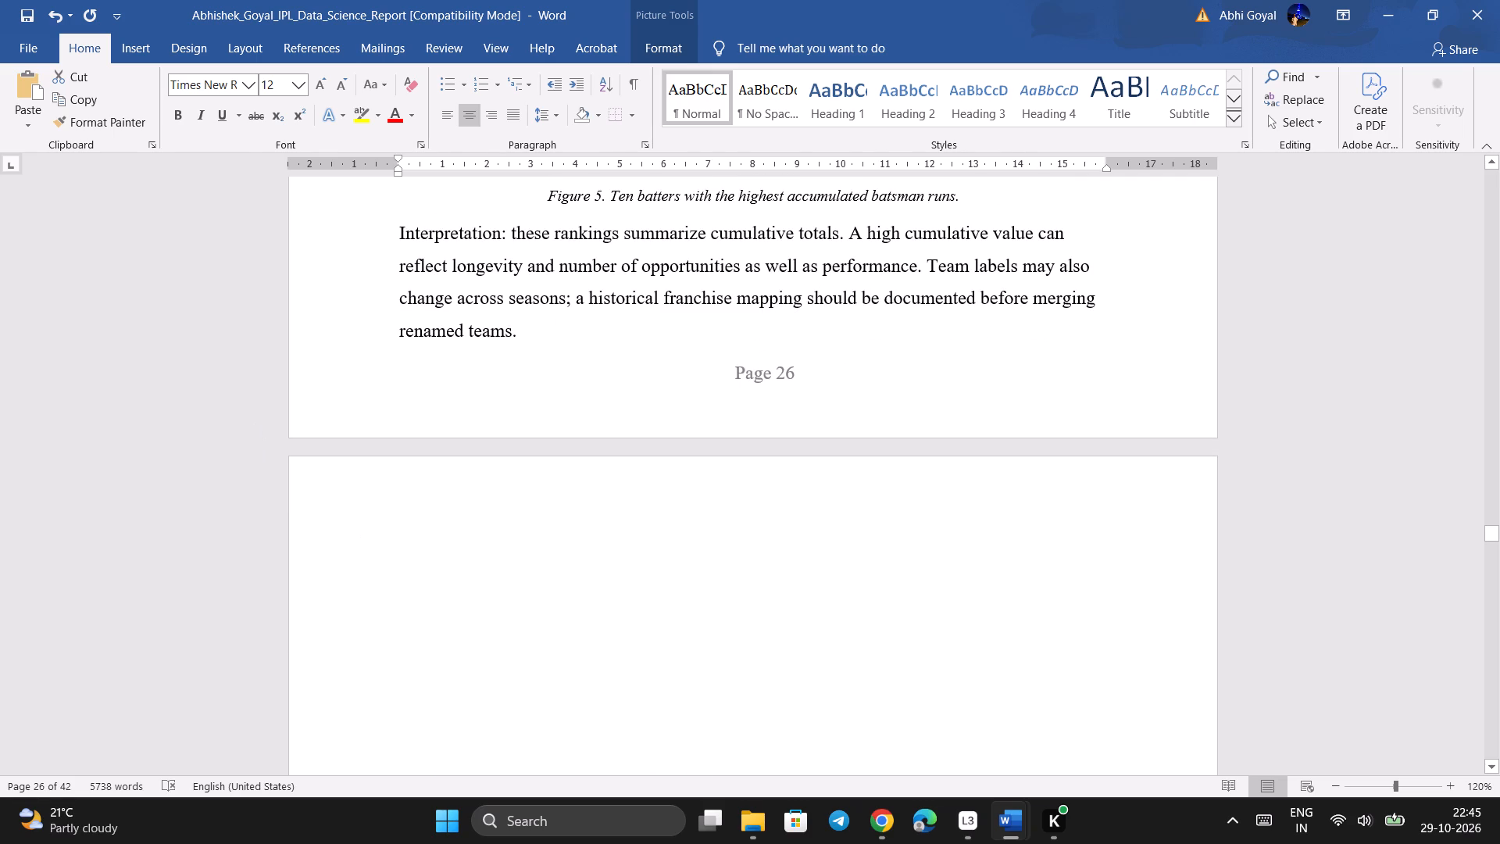
pyautogui.press('BackSpace')
# Review Analysis 4 on scoring differences by innings and the supplementary result-margin figure.
pyautogui.scroll(-2, 414, 592)
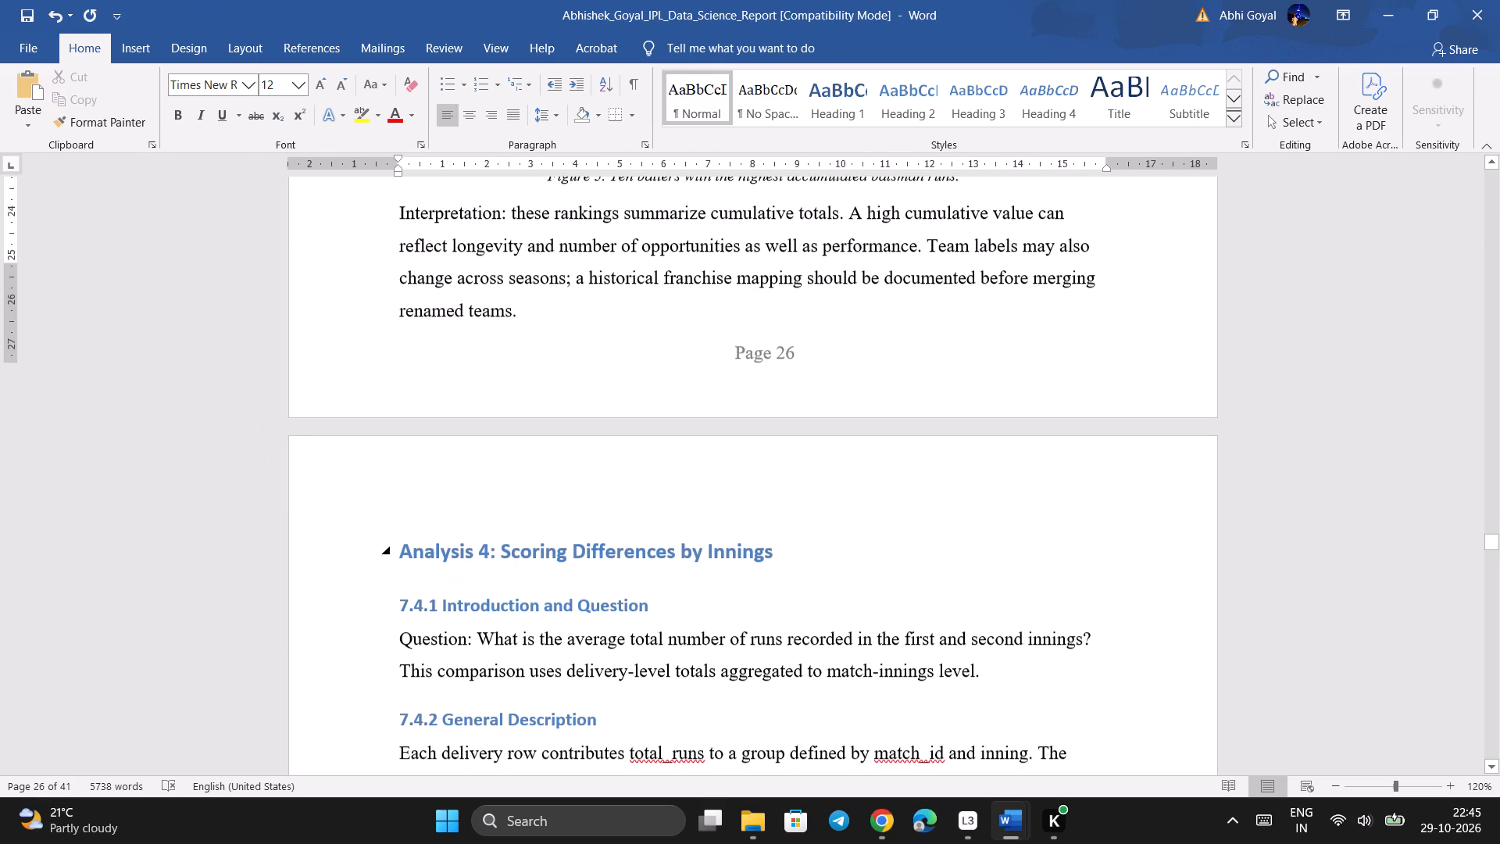
pyautogui.scroll(-5, 414, 592)
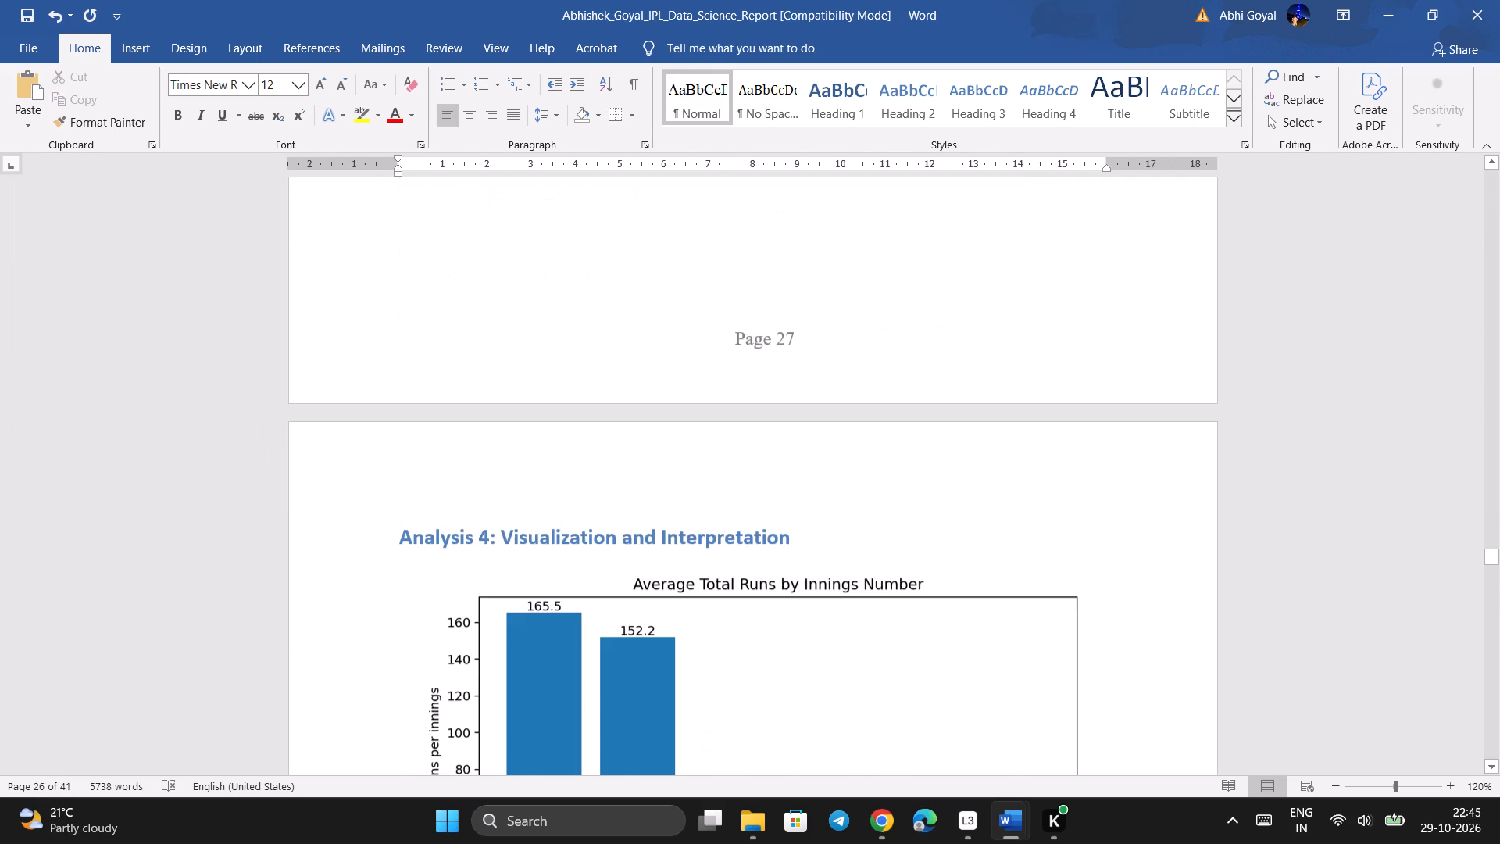
pyautogui.scroll(-5, 414, 592)
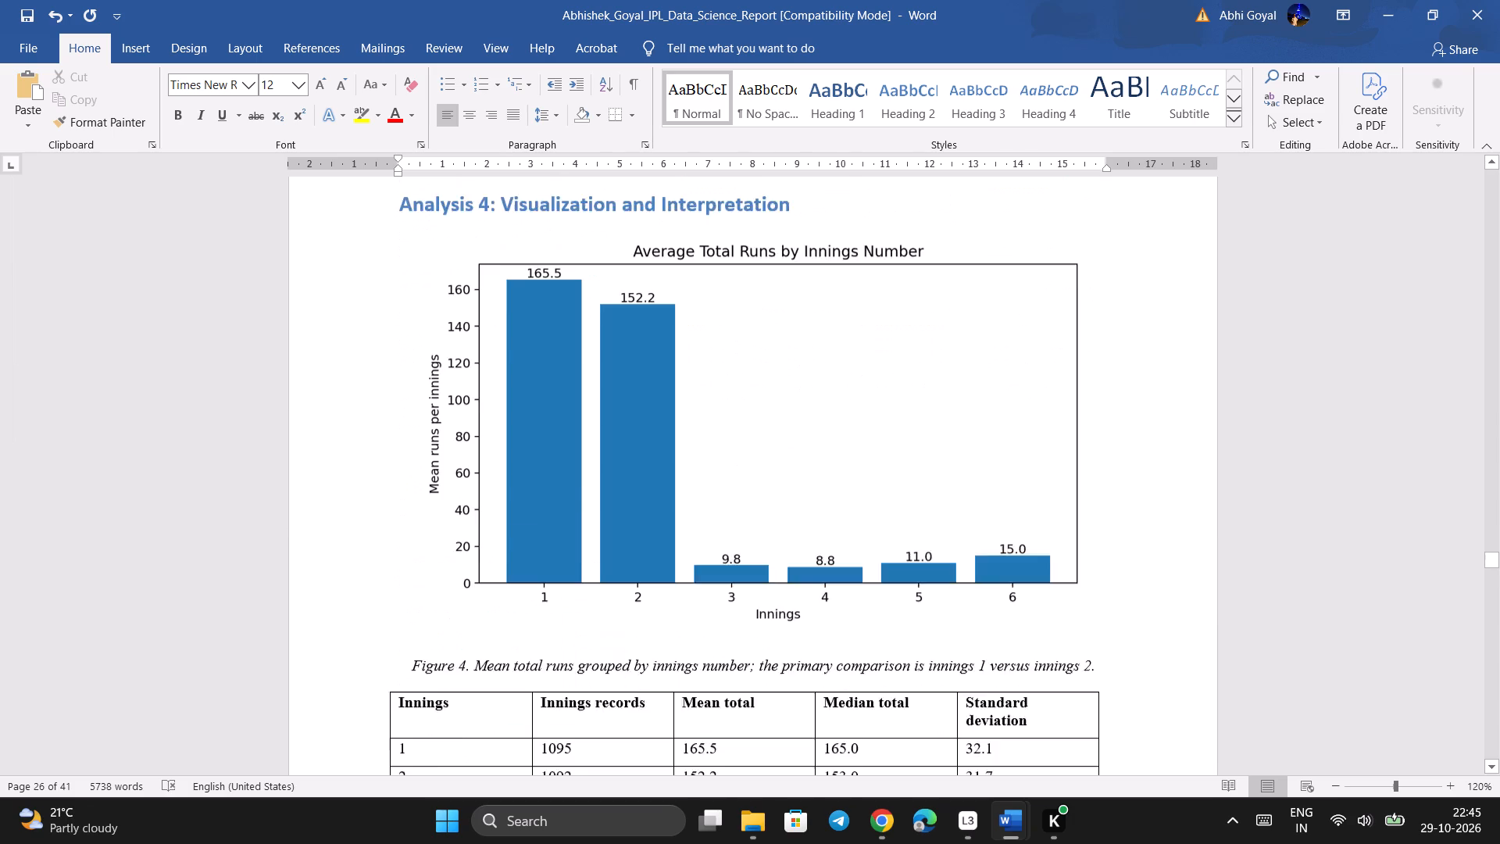
pyautogui.scroll(-5, 414, 592)
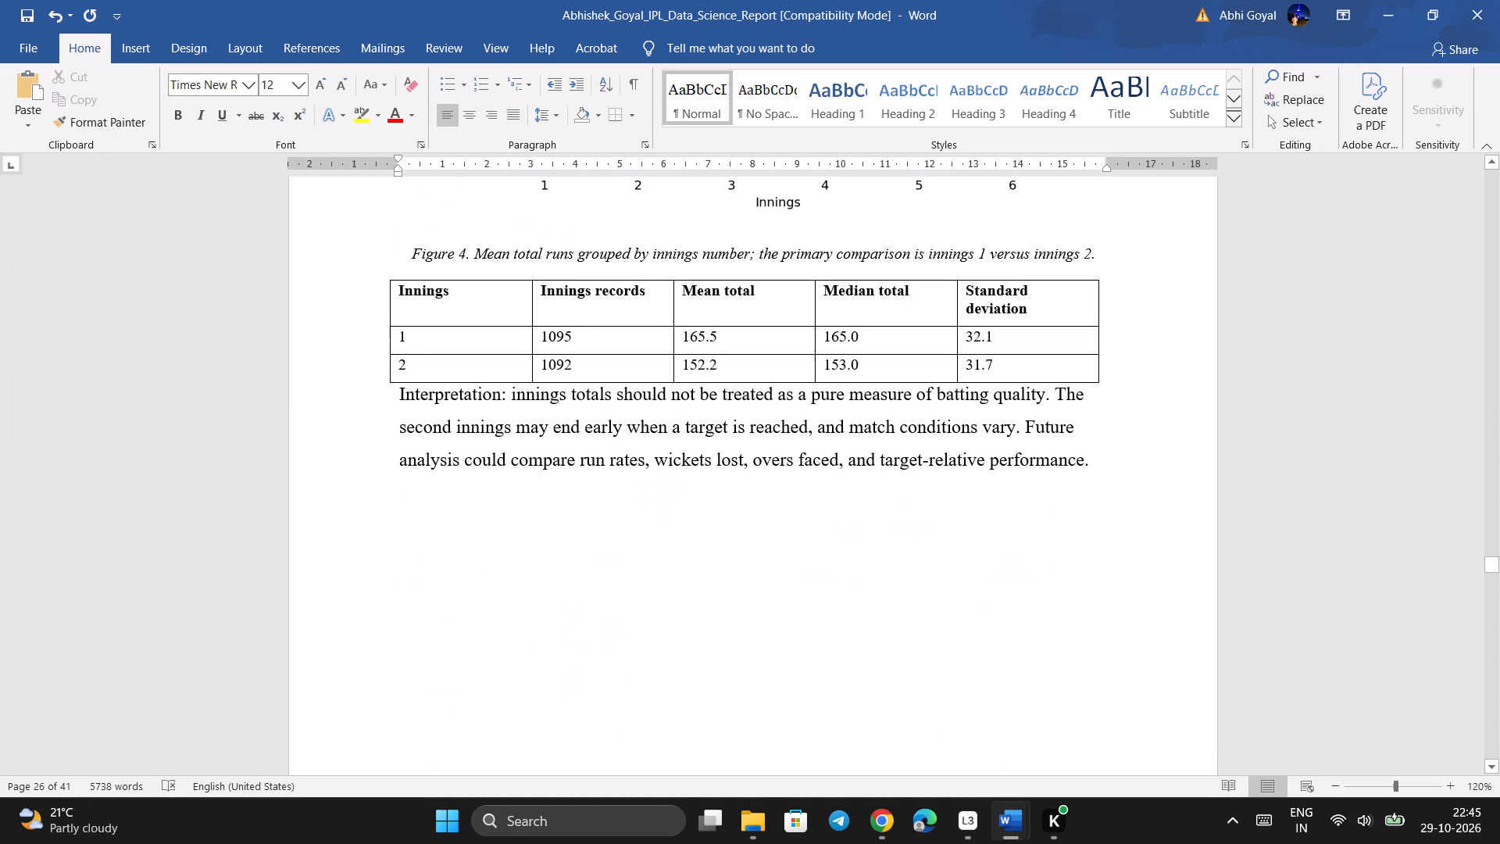
pyautogui.scroll(-5, 414, 592)
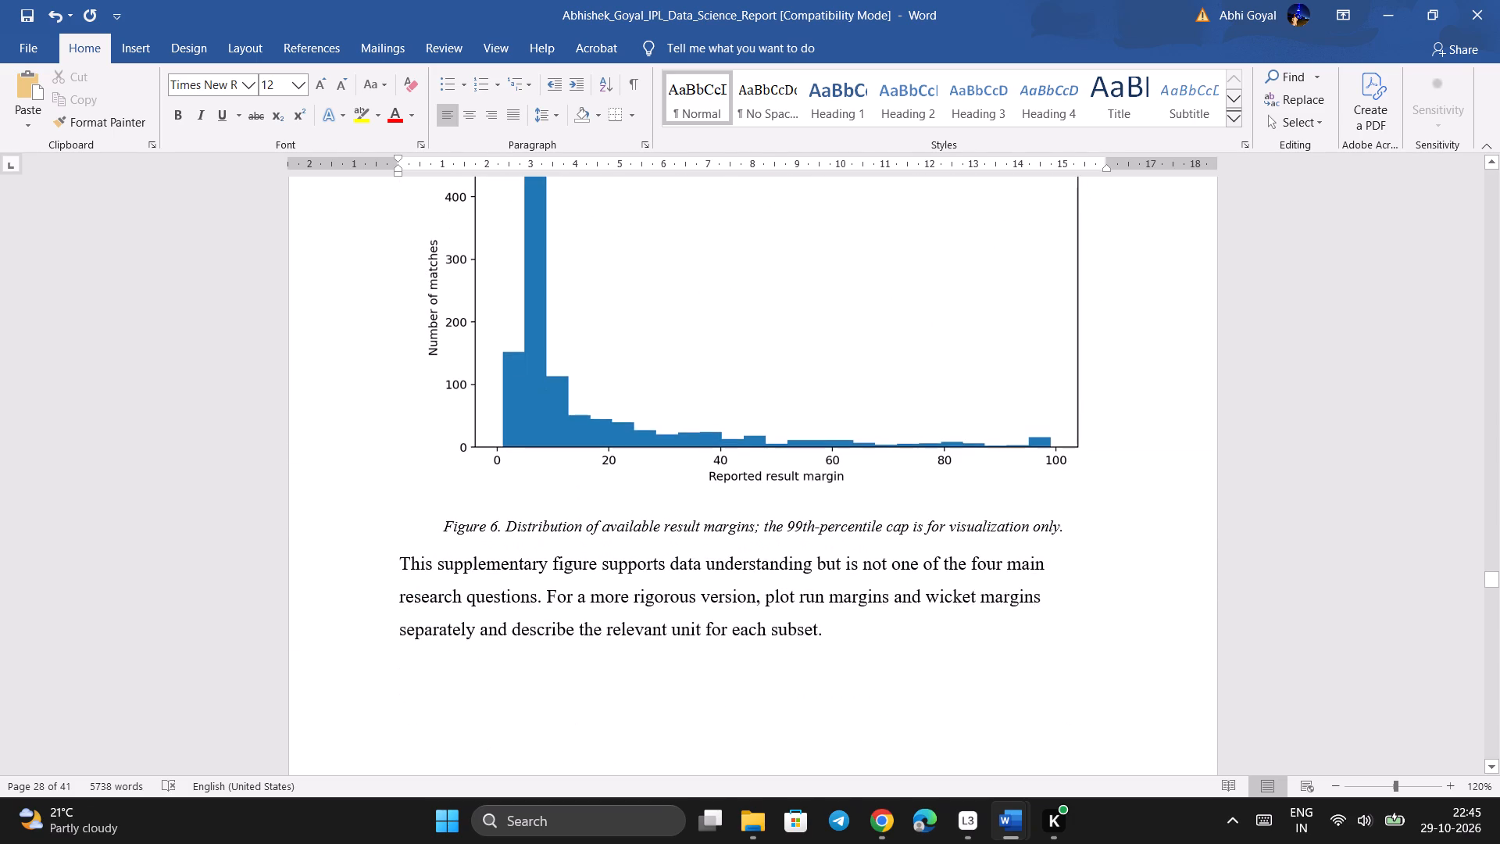
# Review chapter 8, the Future Scope chapter and the References list for content and page layout.
pyautogui.scroll(-9, 414, 592)
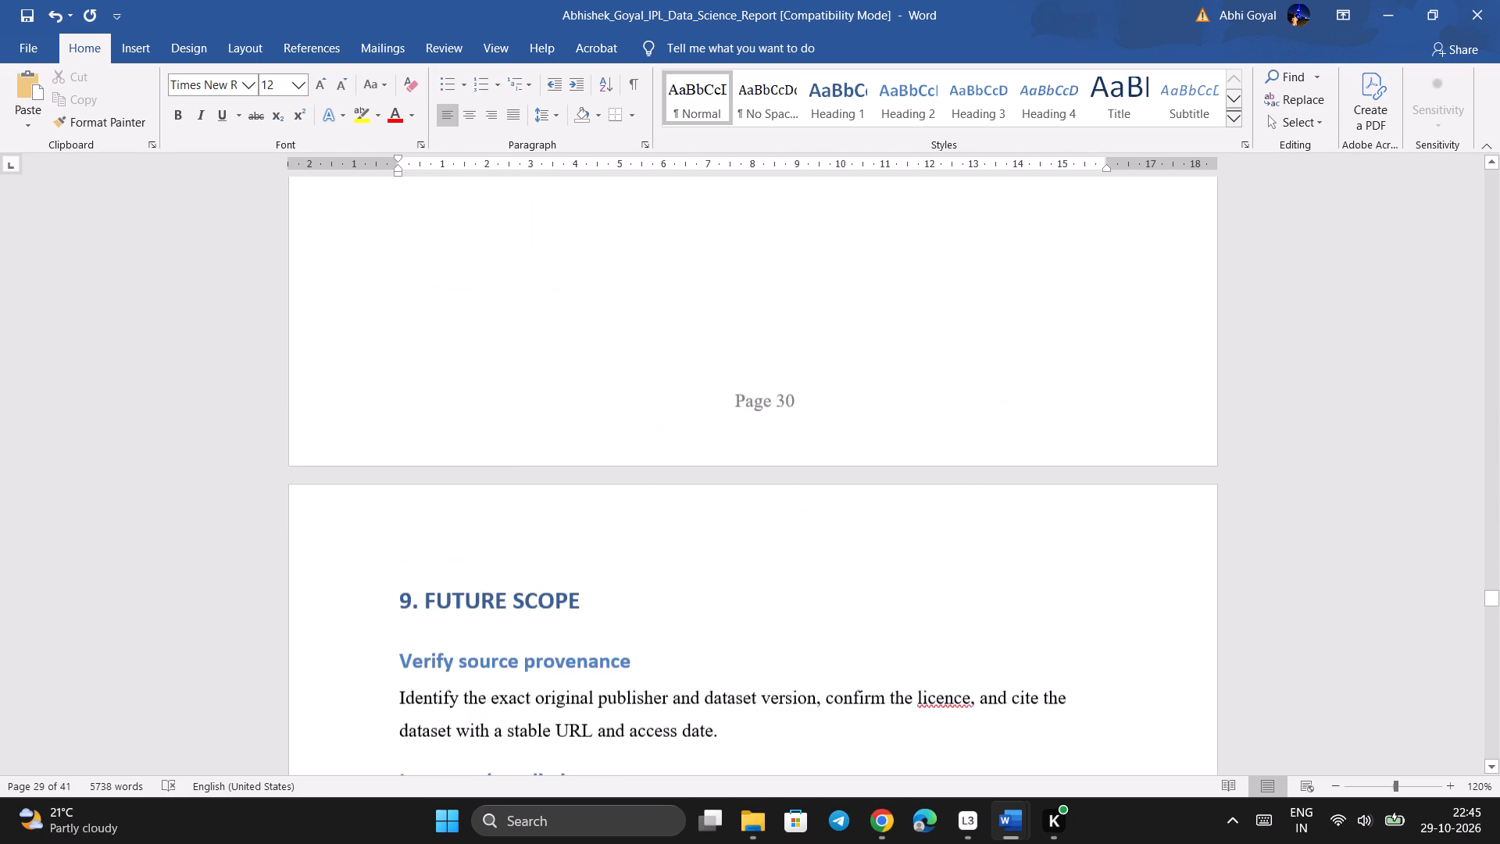
pyautogui.scroll(-2, 414, 592)
pyautogui.scroll(6, 414, 592)
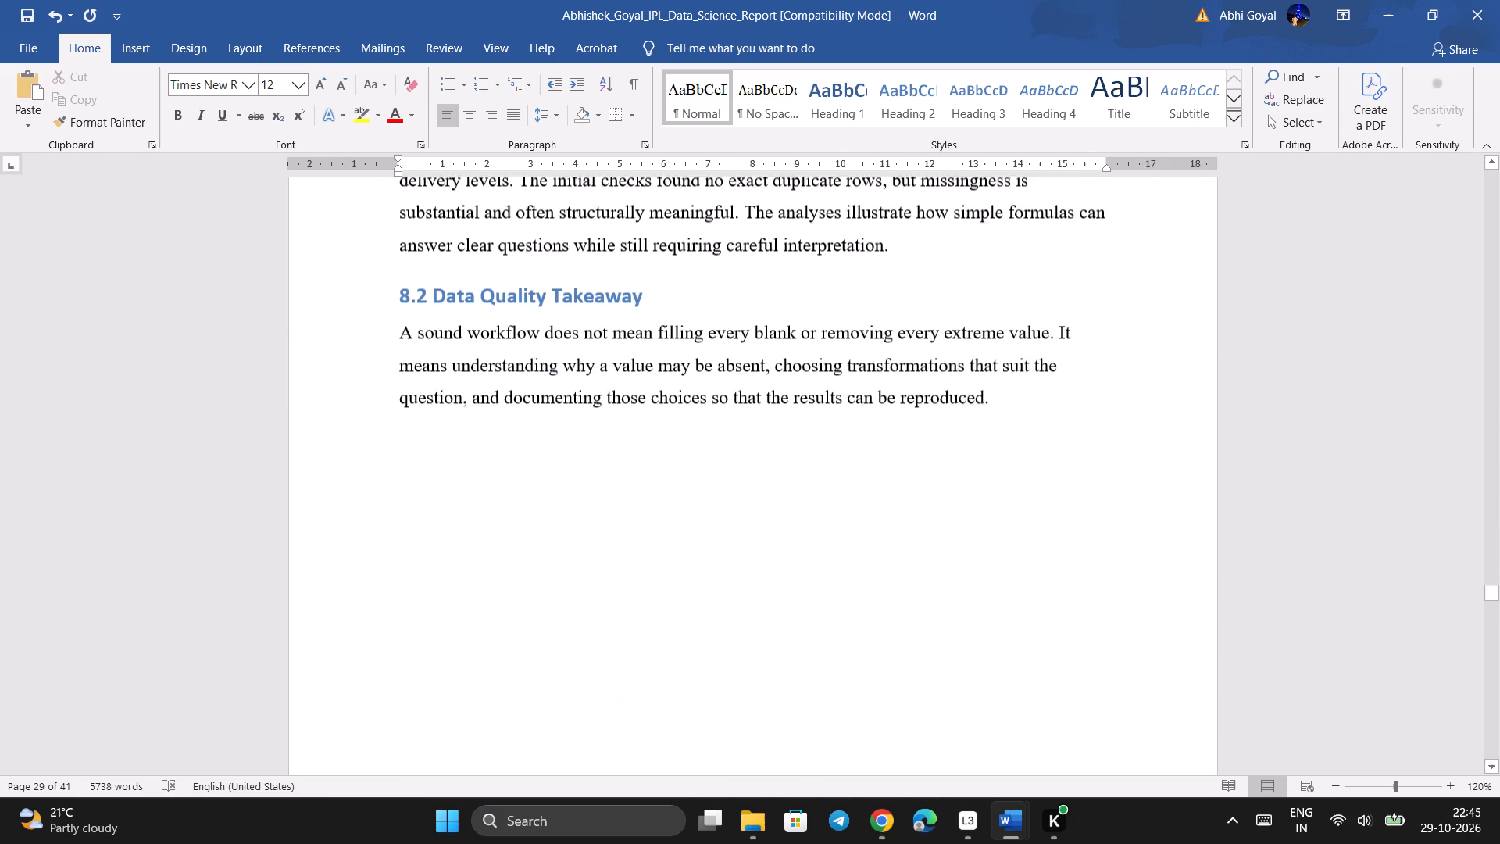
pyautogui.scroll(-11, 414, 592)
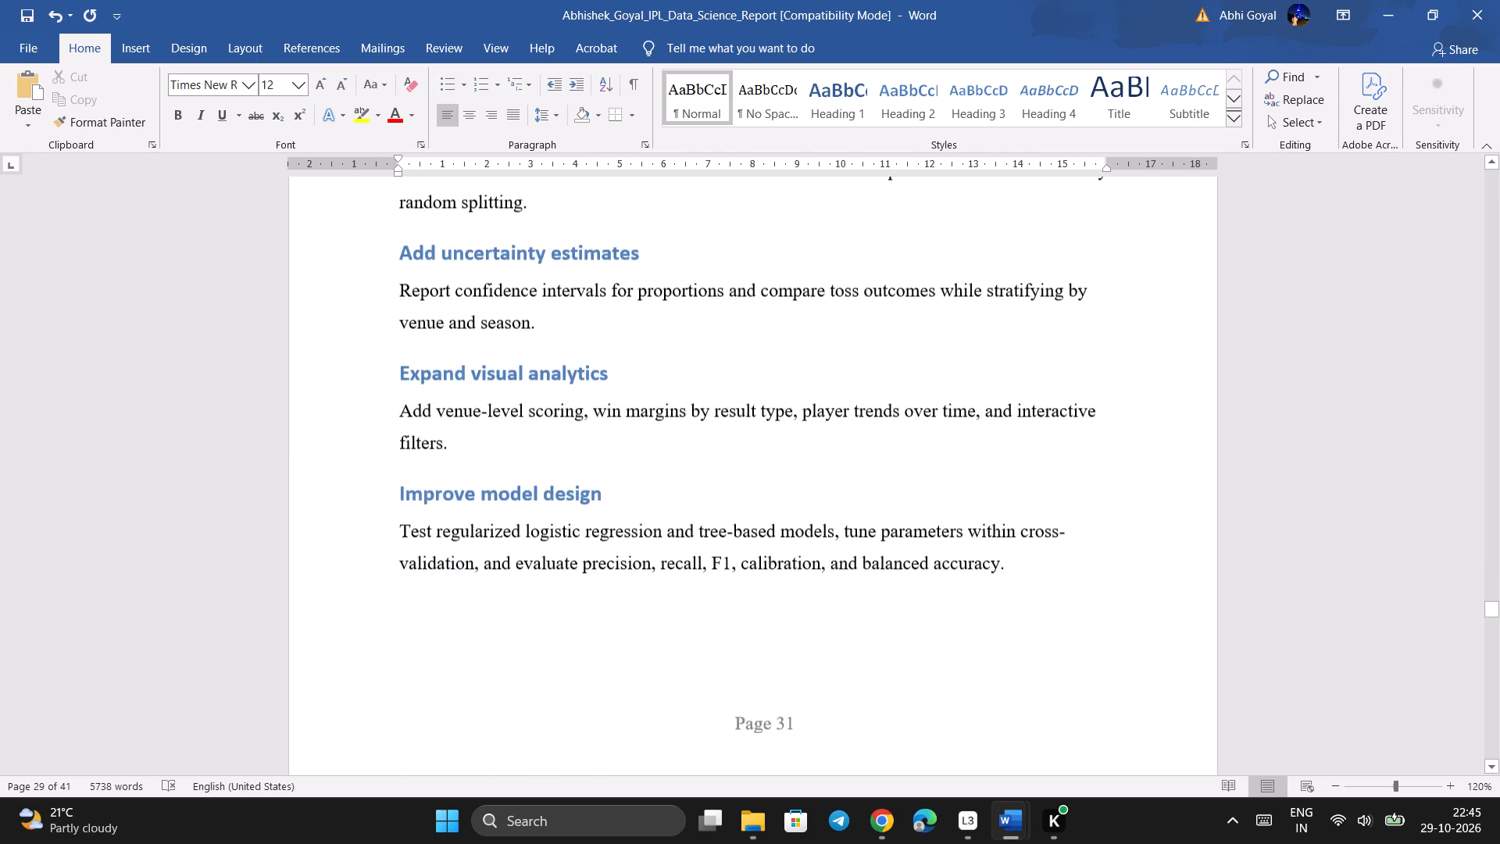
pyautogui.scroll(-7, 414, 592)
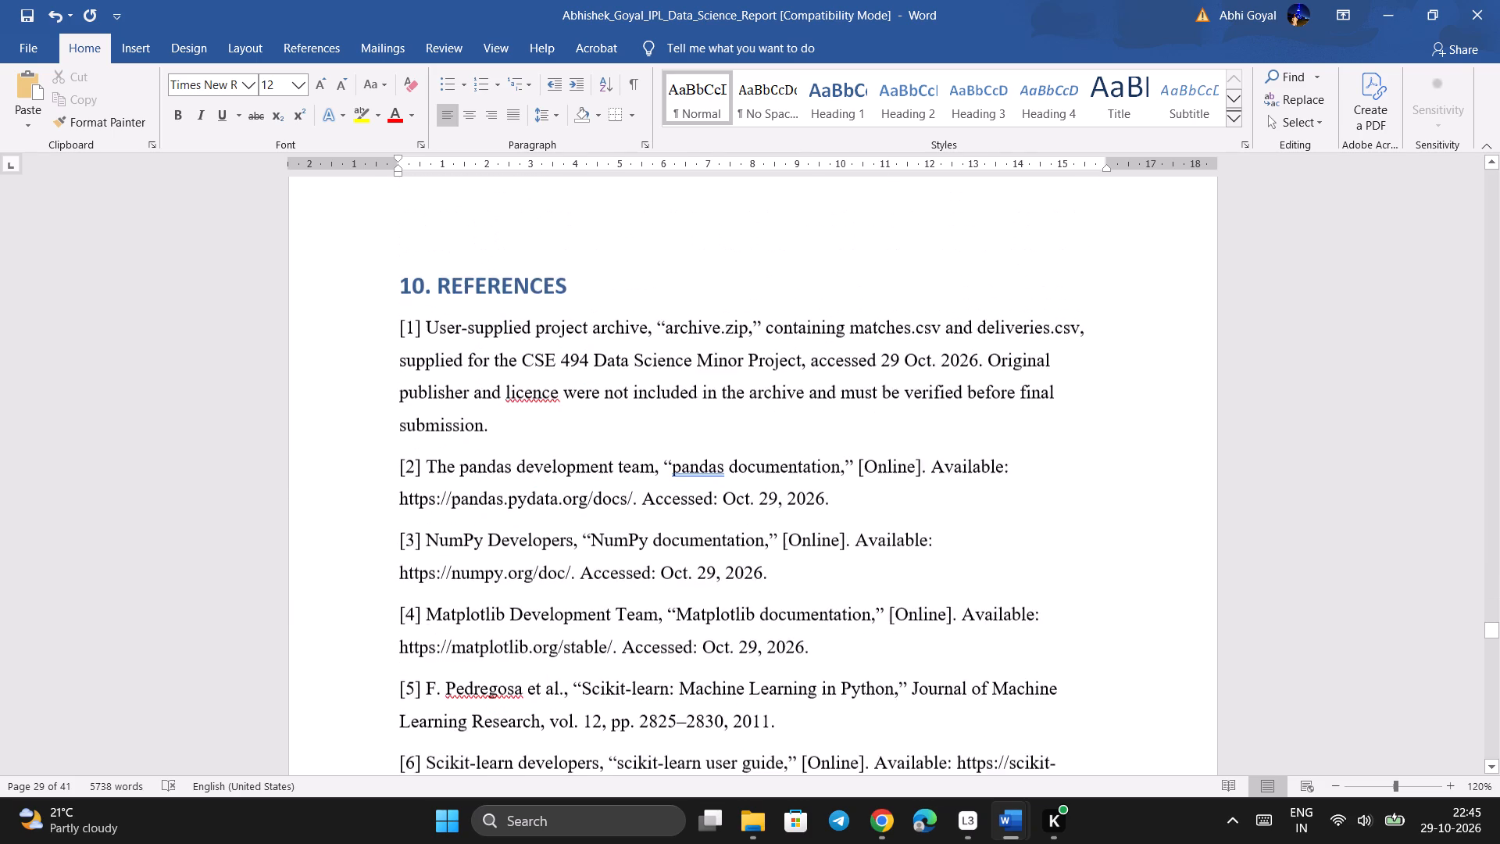
# Review the continued References page and the Appendix A code screenshots for content, captions and page layout.
pyautogui.scroll(-3, 414, 592)
pyautogui.click(414, 592)
pyautogui.scroll(-3, 414, 592)
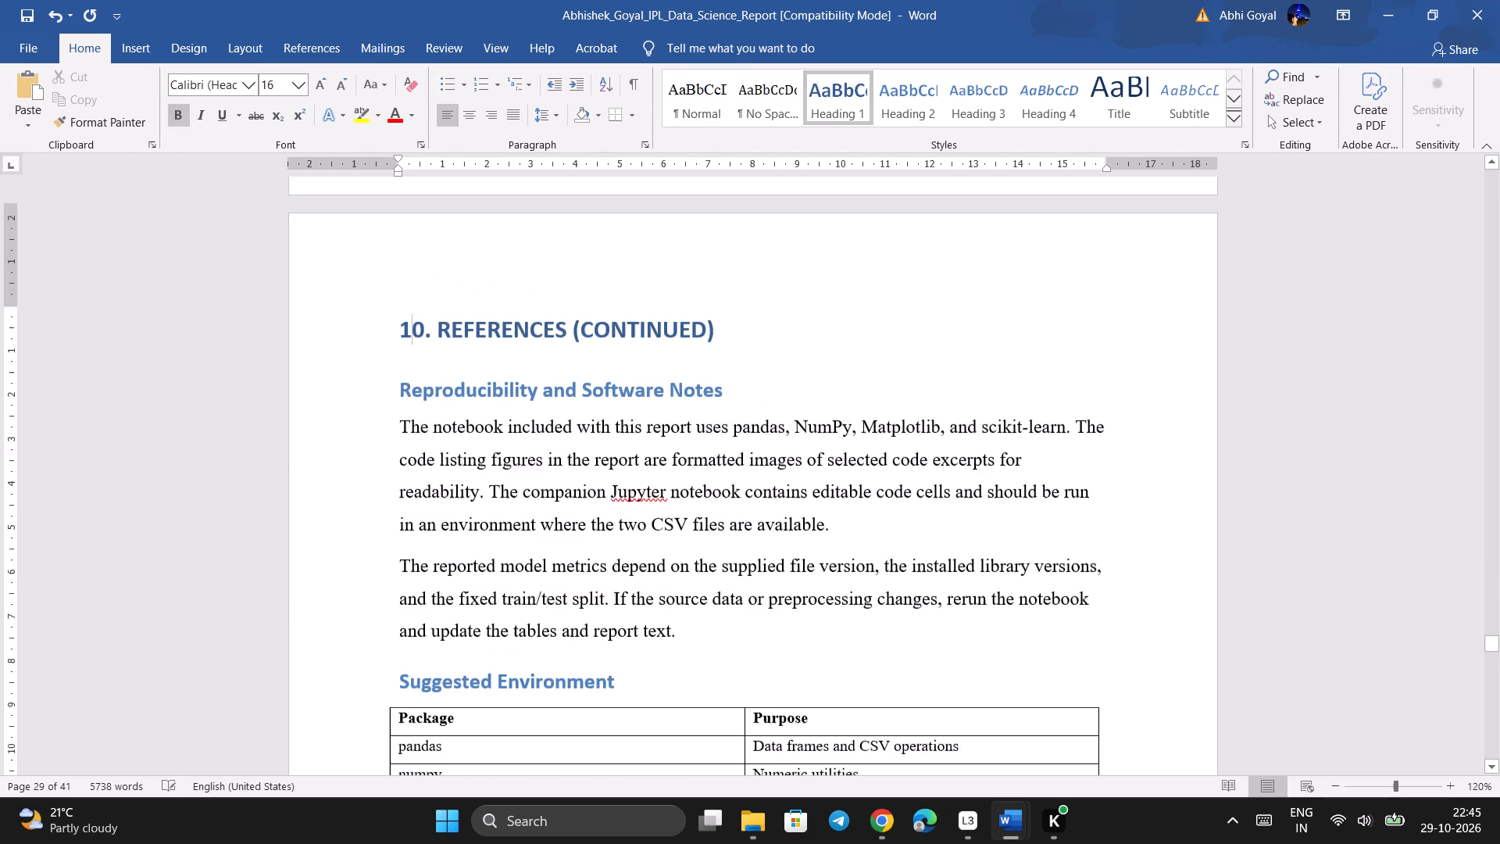
pyautogui.scroll(-6, 414, 592)
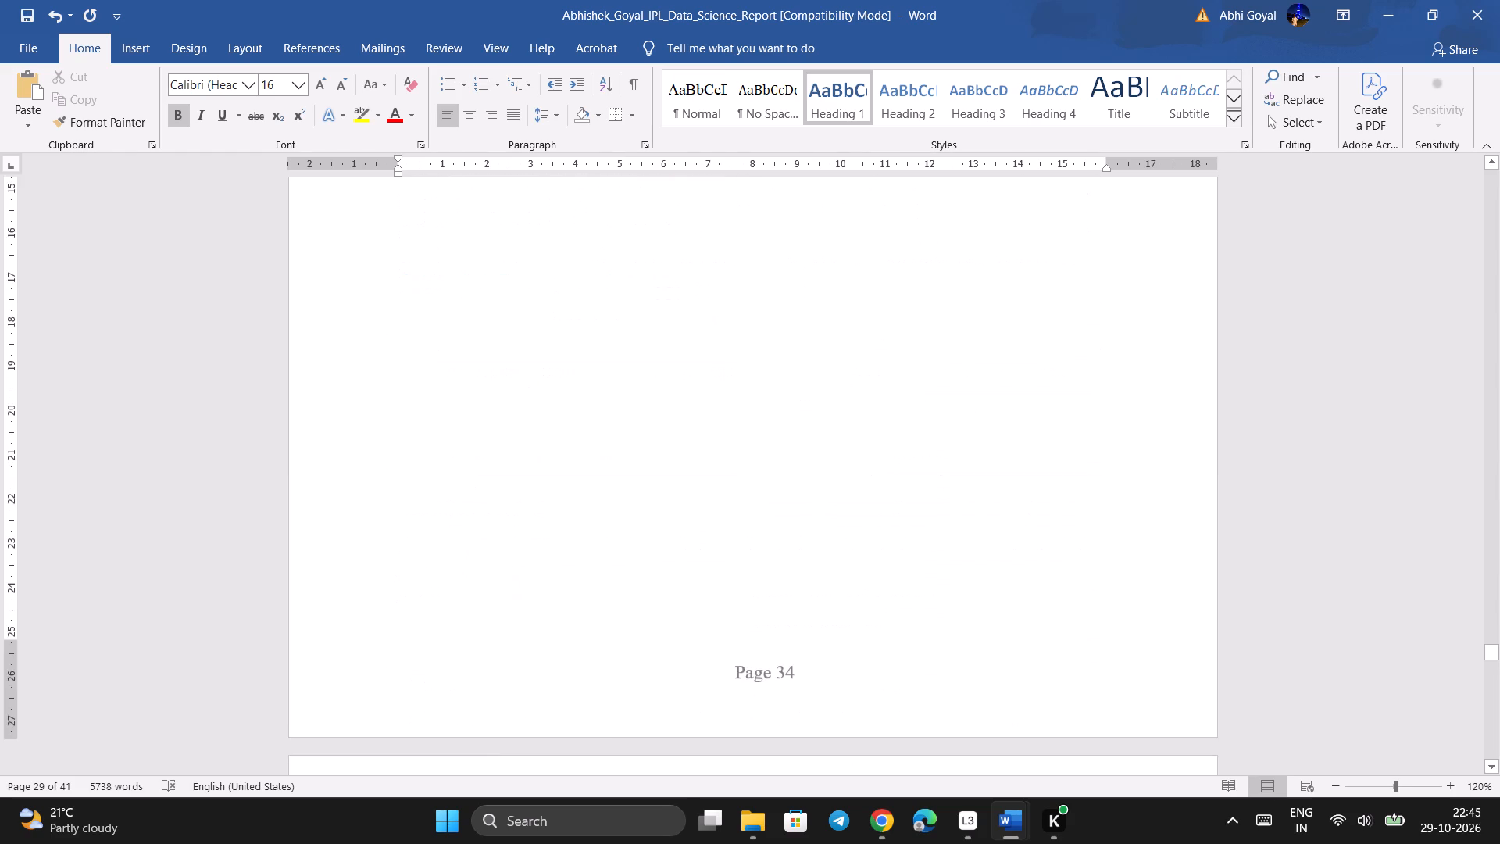
pyautogui.scroll(-12, 414, 592)
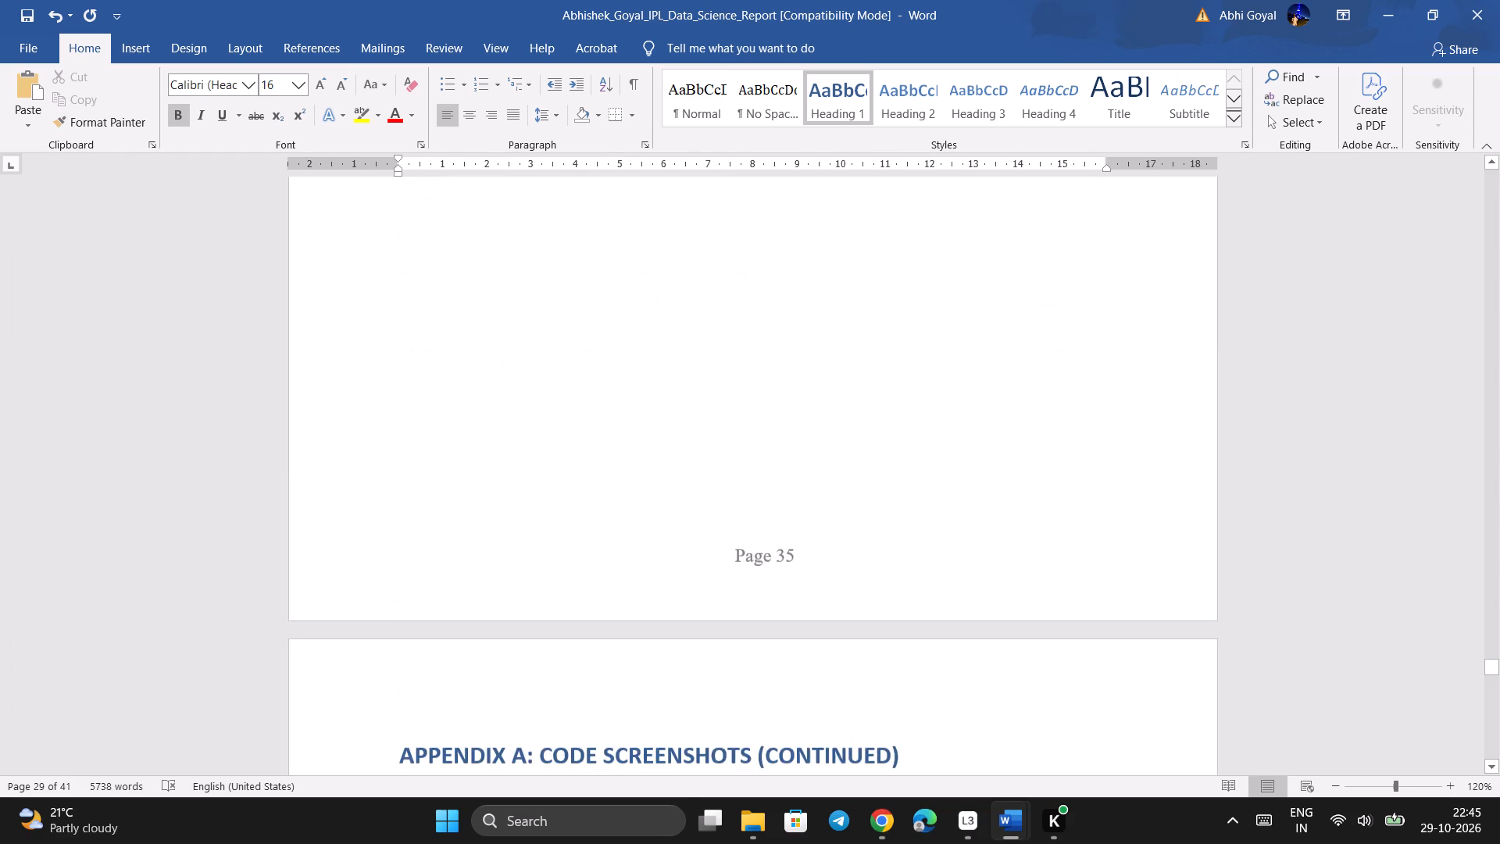
pyautogui.scroll(-1, 414, 592)
pyautogui.scroll(4, 414, 592)
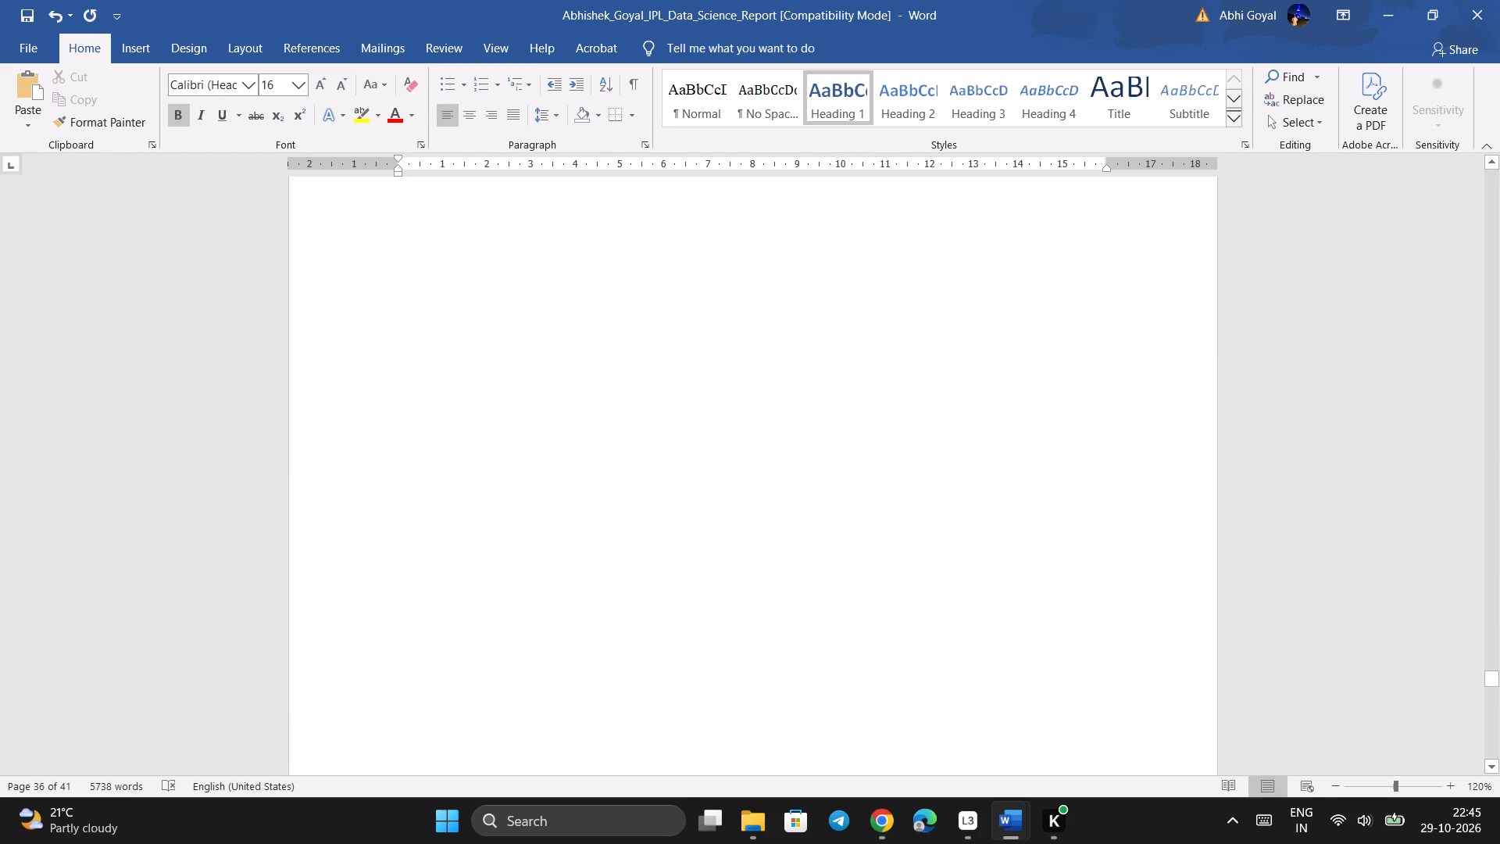
pyautogui.scroll(-9, 414, 592)
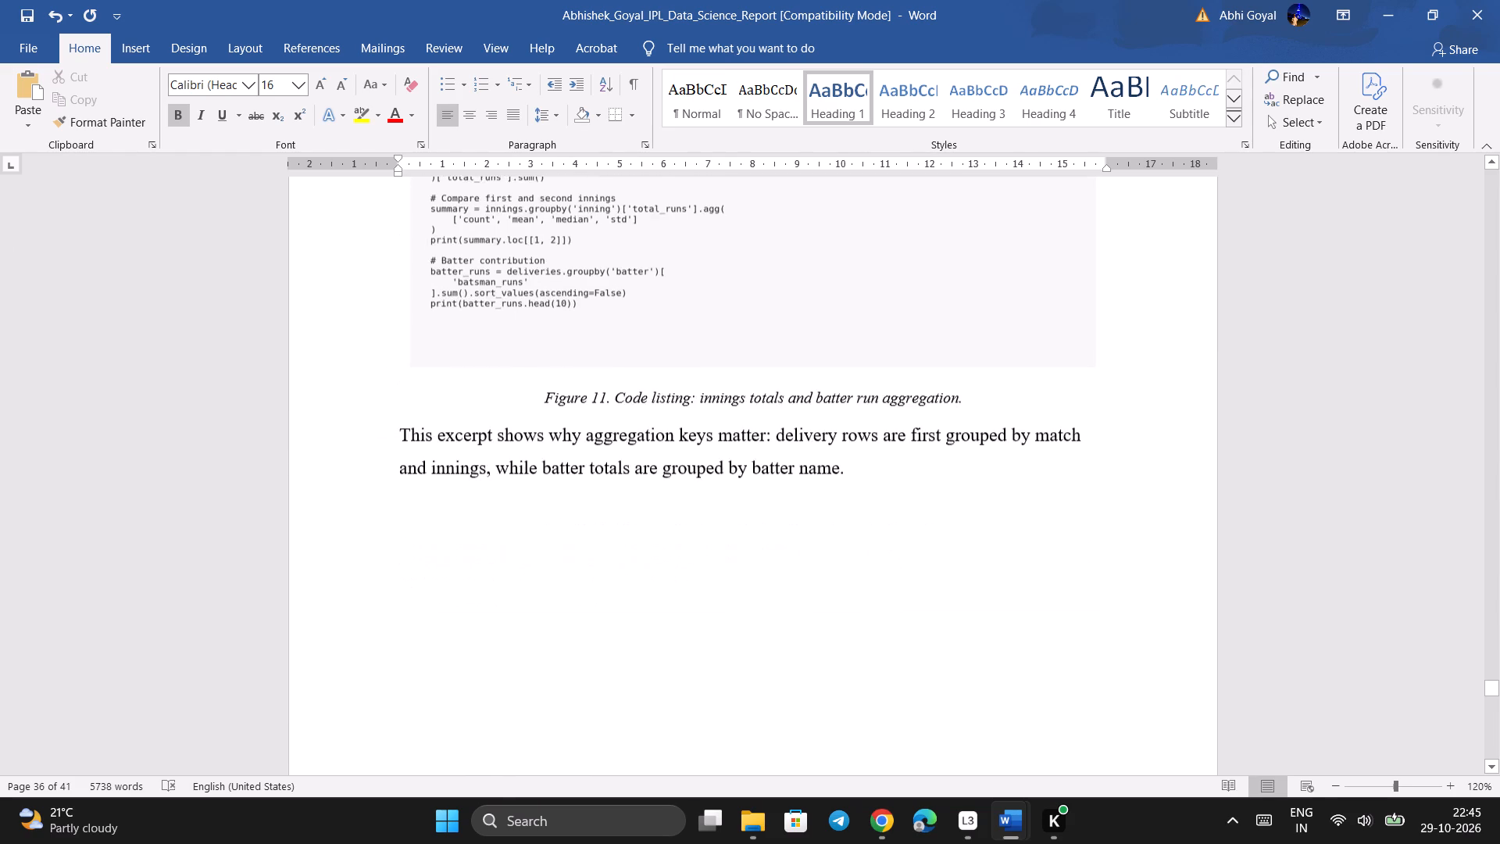
pyautogui.scroll(-13, 414, 592)
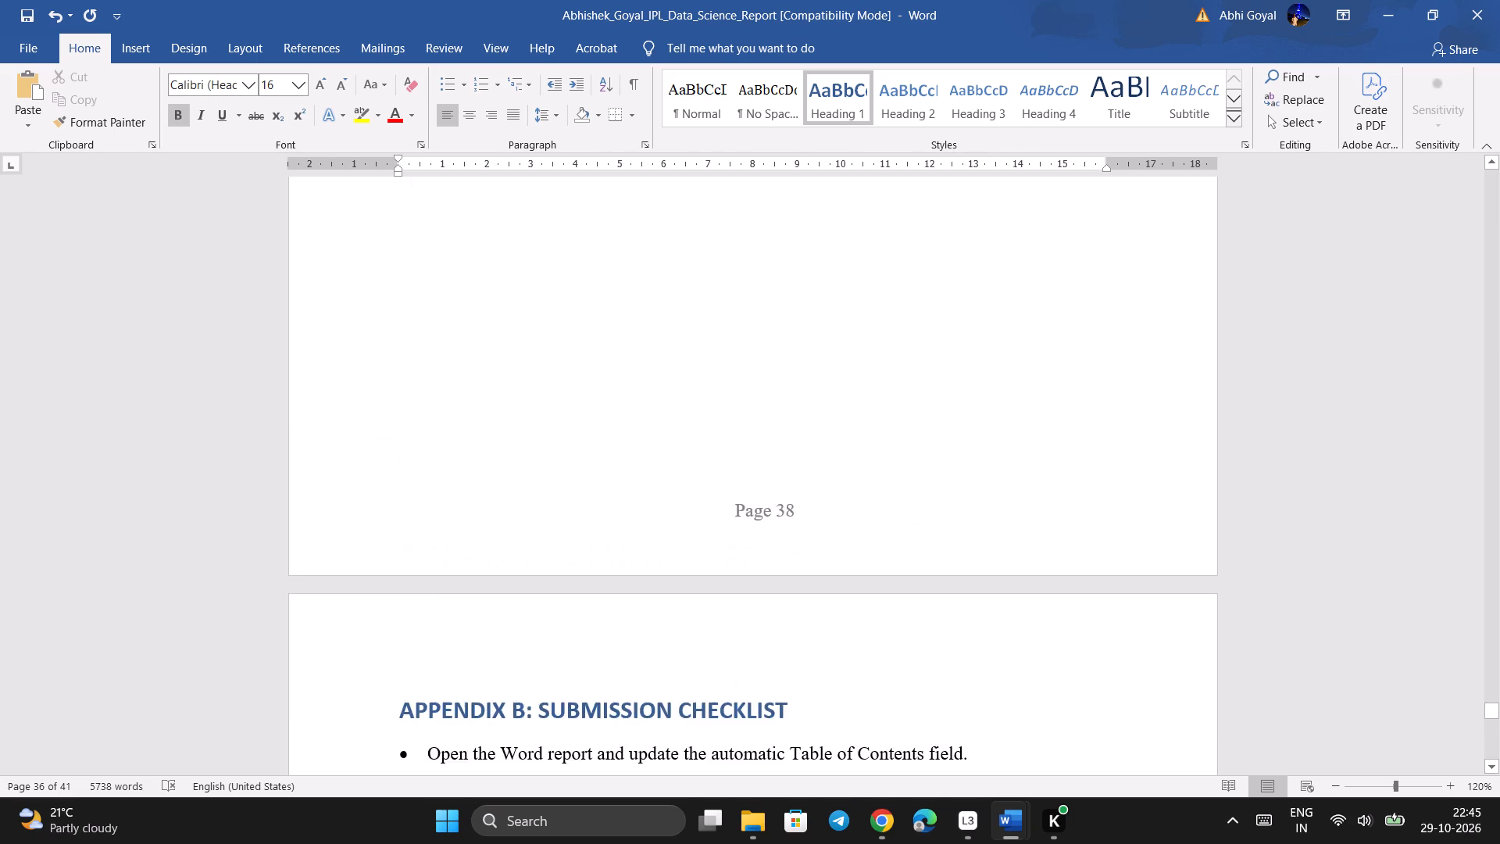
# Review Appendix B submission checklist, Appendix C data dictionary and Appendix D limitations through the end of the report.
pyautogui.scroll(-3, 414, 592)
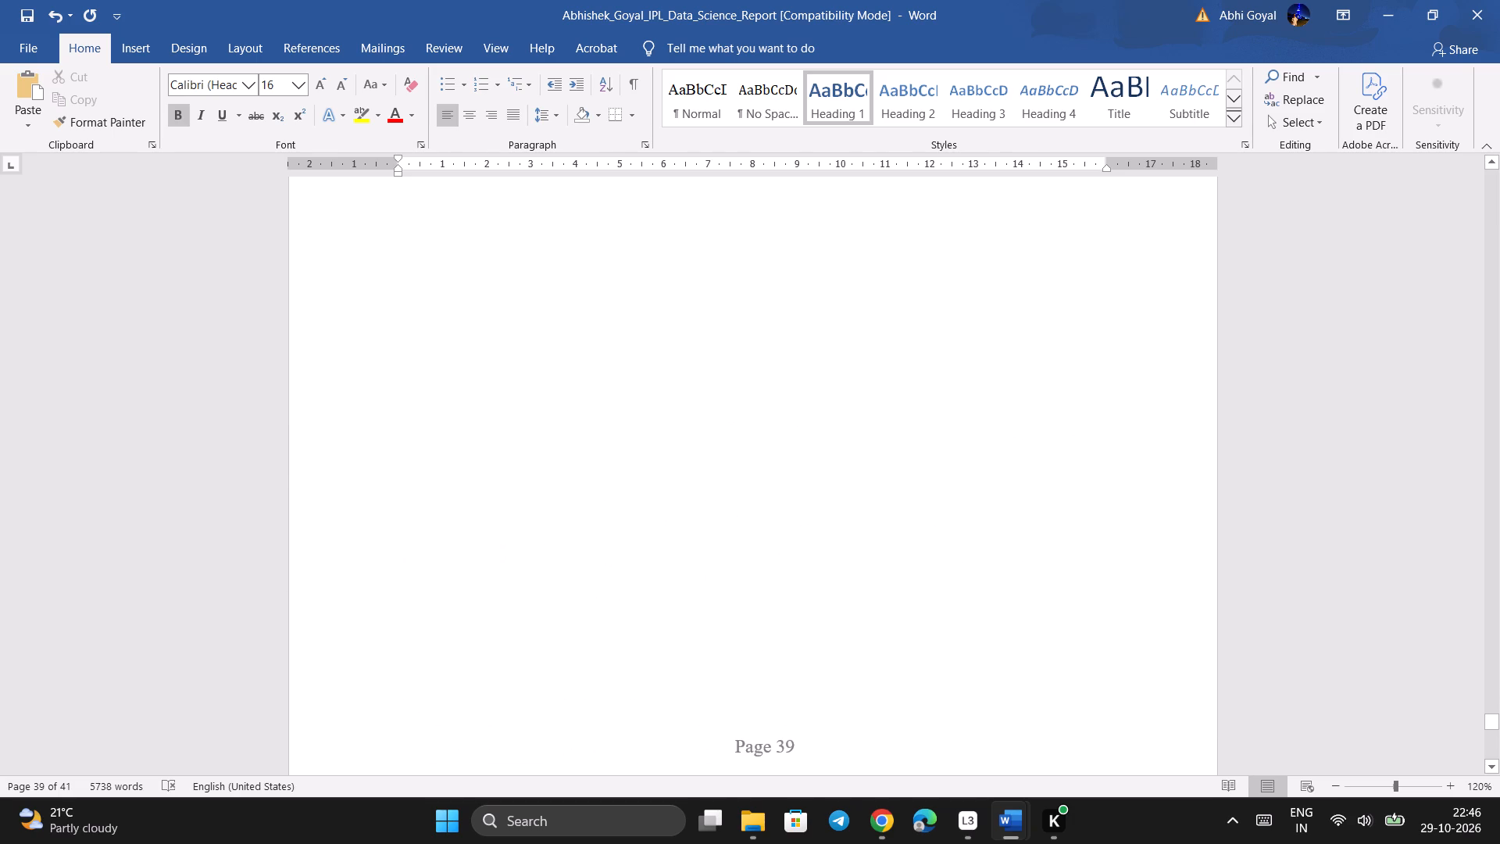
pyautogui.scroll(-5, 414, 592)
pyautogui.scroll(5, 414, 592)
pyautogui.scroll(-1, 414, 592)
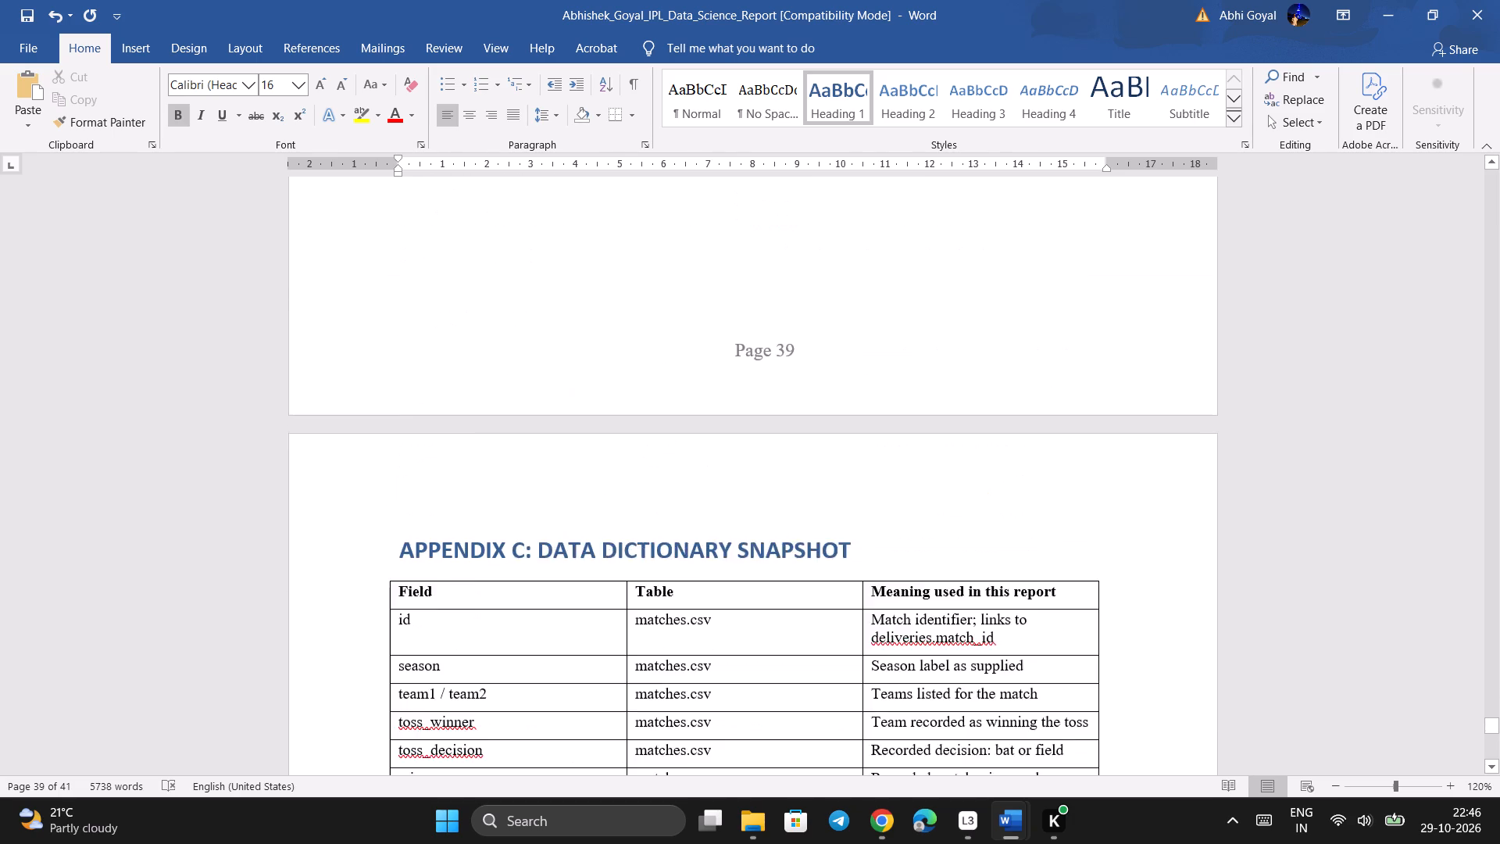
pyautogui.scroll(-6, 414, 592)
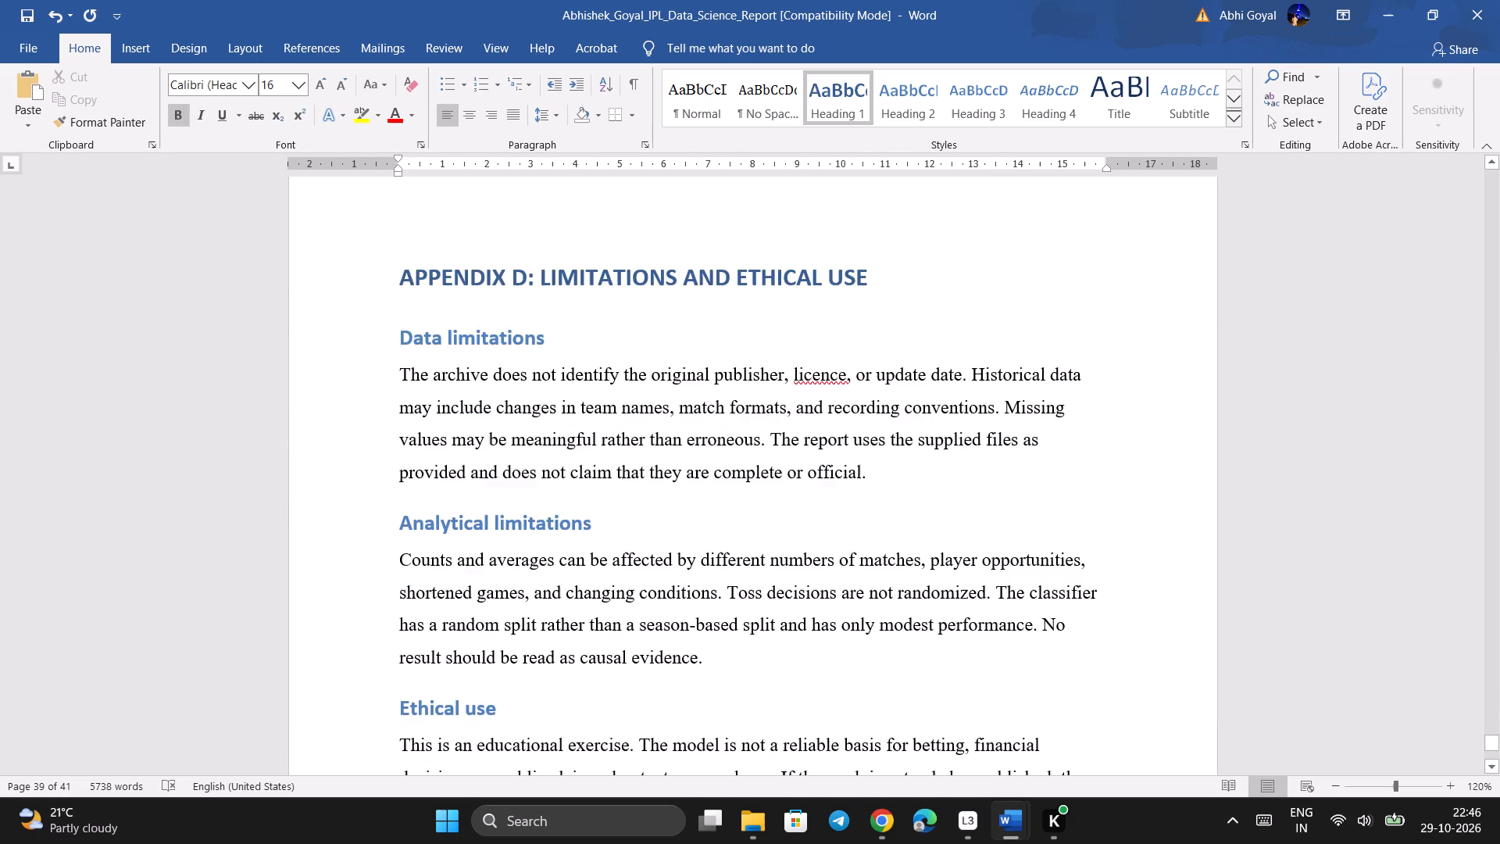
pyautogui.scroll(-13, 414, 592)
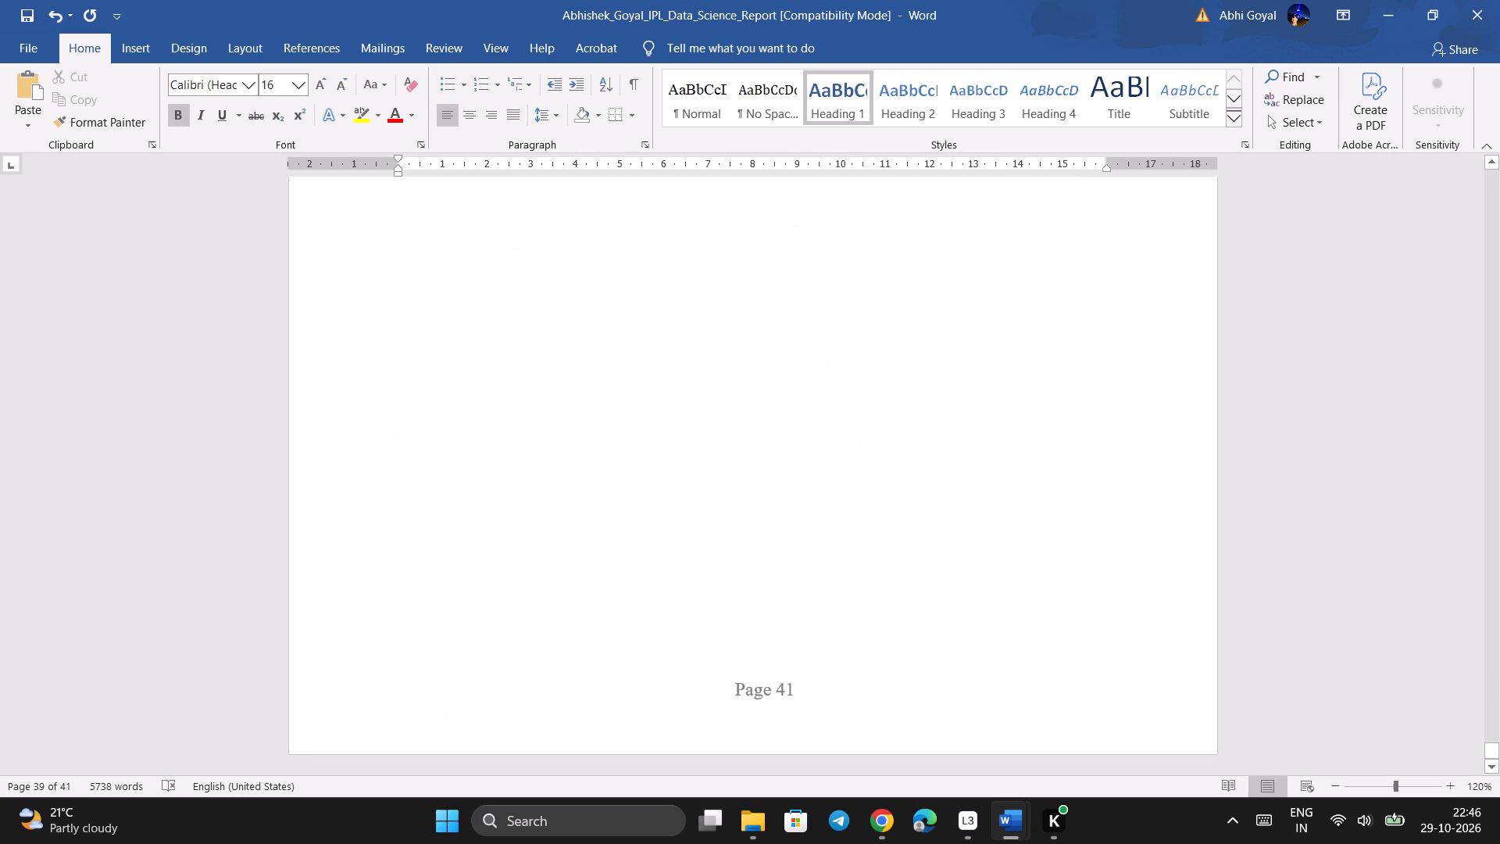
pyautogui.scroll(-19, 414, 592)
pyautogui.scroll(-6, 684, 762)
pyautogui.scroll(-16, 735, 592)
# Recheck the appendices in reverse order from Appendix D back to the Appendix A code listings for page layout.
pyautogui.scroll(6, 735, 592)
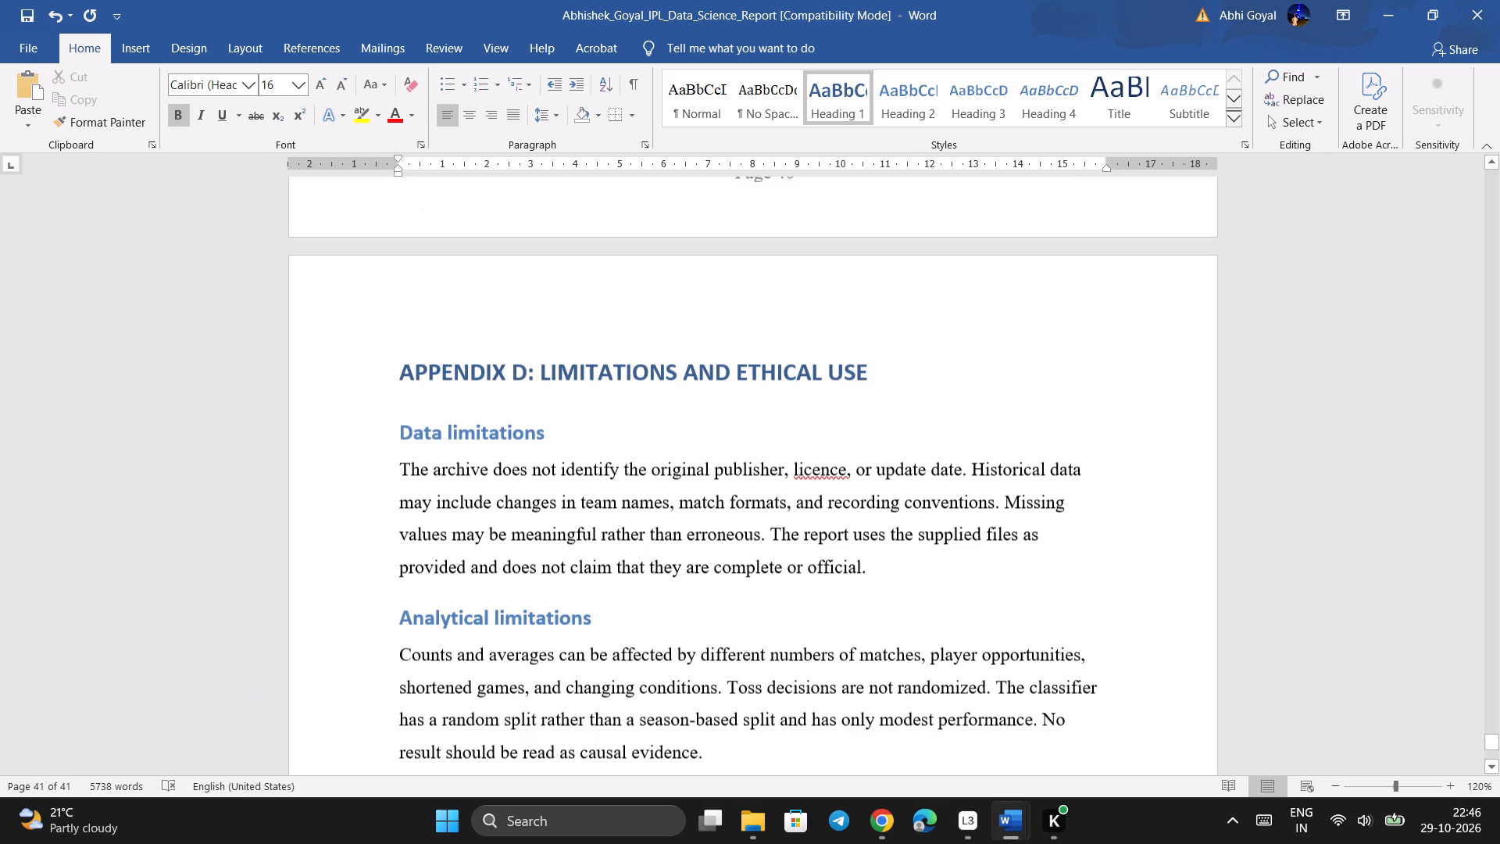
pyautogui.scroll(9, 735, 592)
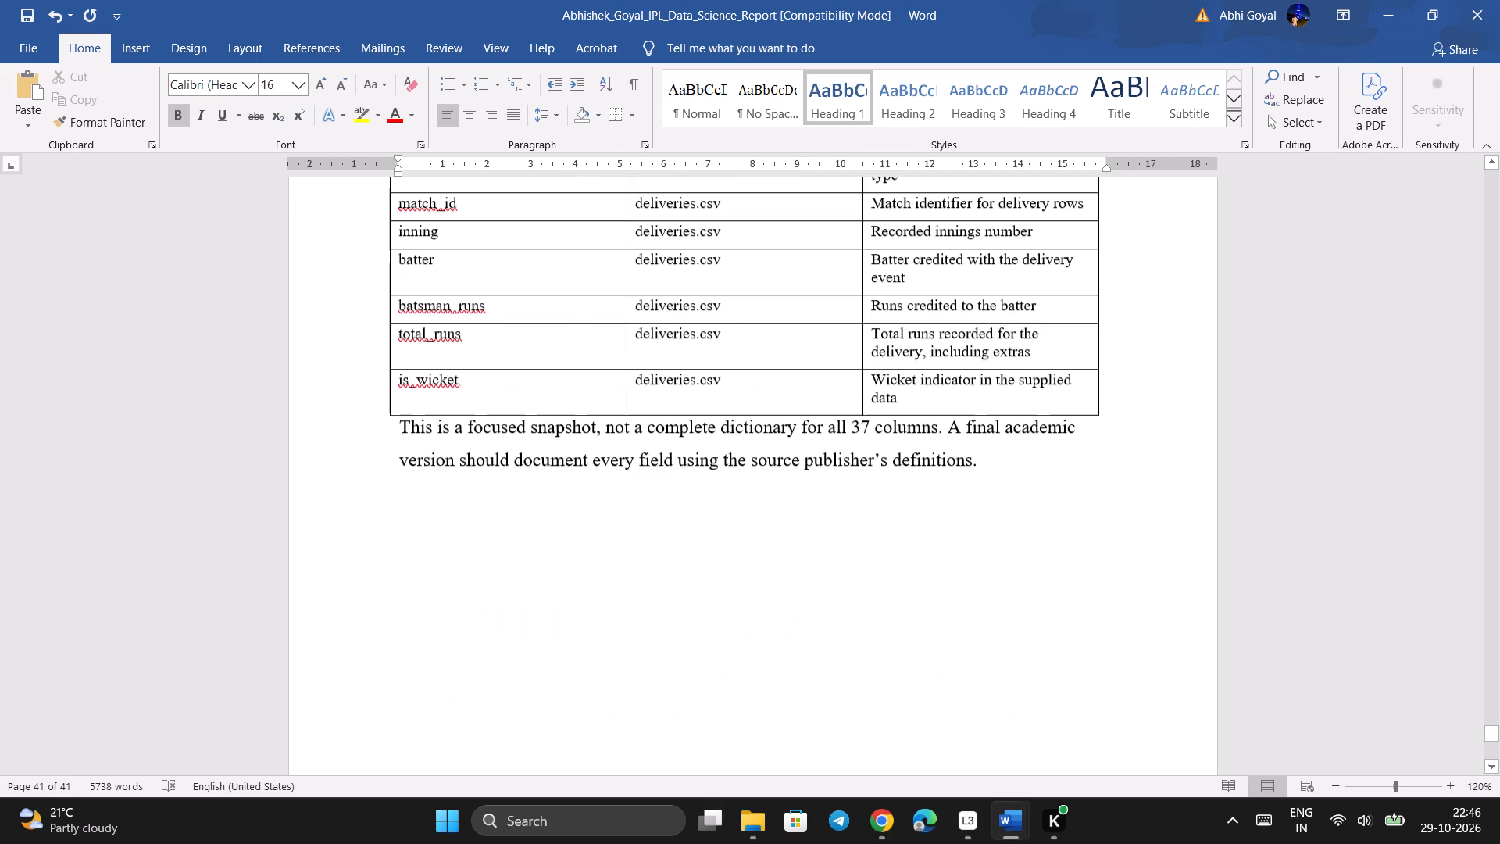
pyautogui.scroll(8, 735, 592)
pyautogui.scroll(-4, 735, 592)
pyautogui.scroll(2, 735, 592)
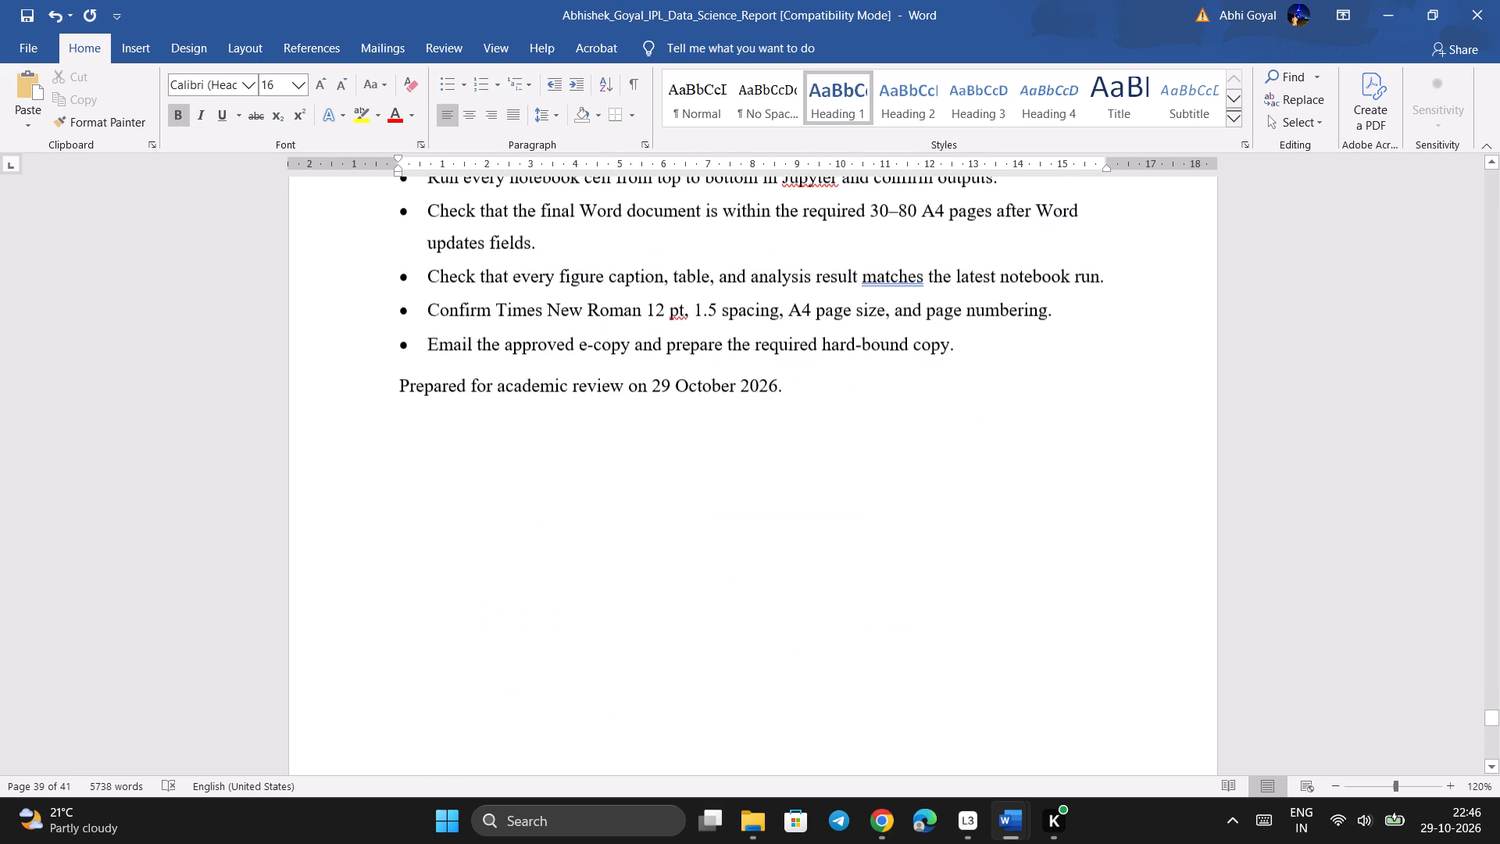
pyautogui.scroll(7, 735, 592)
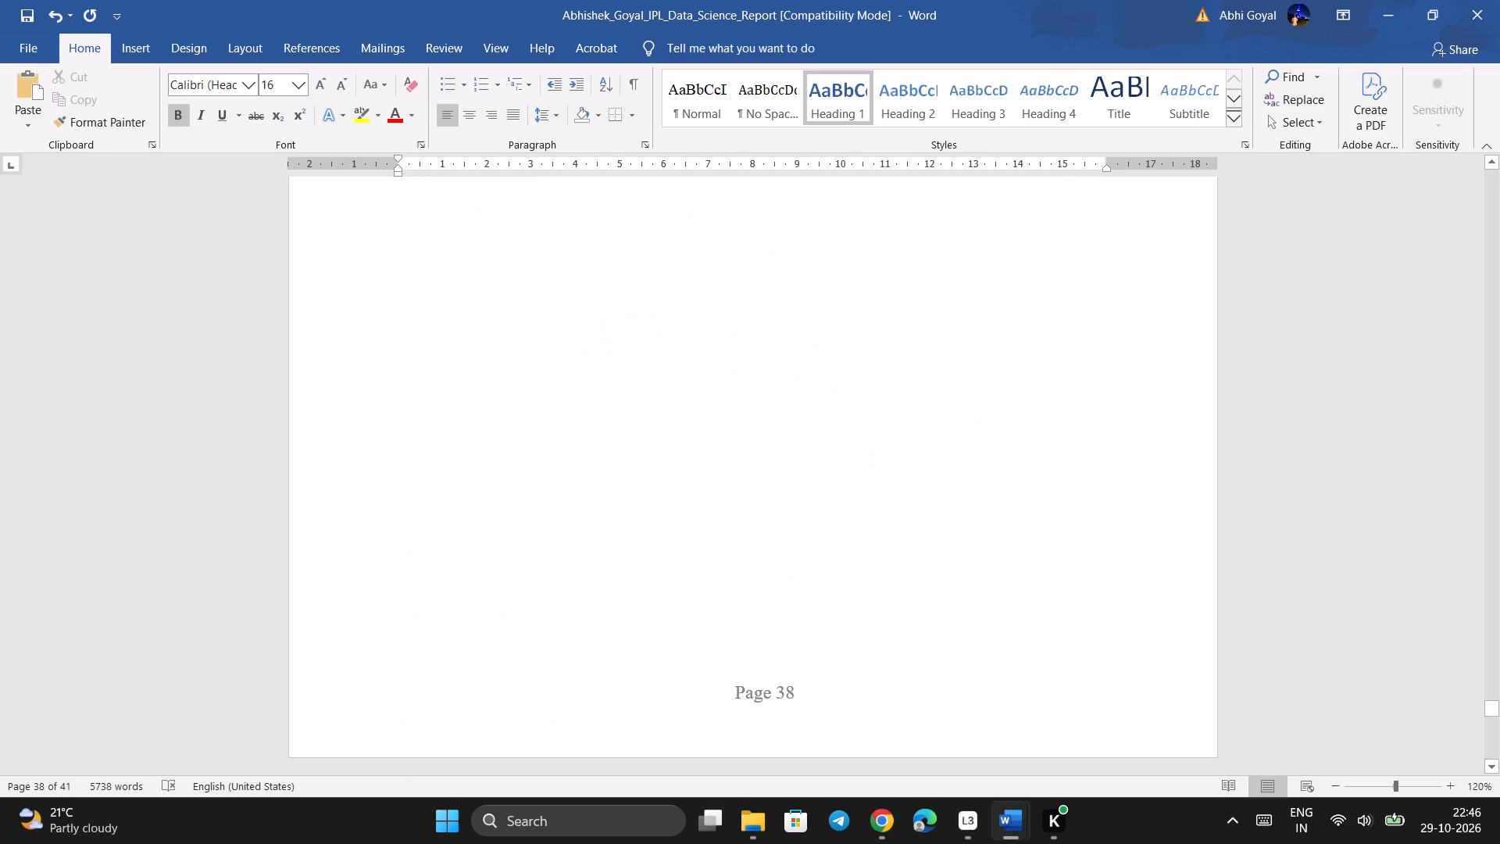
pyautogui.scroll(7, 735, 592)
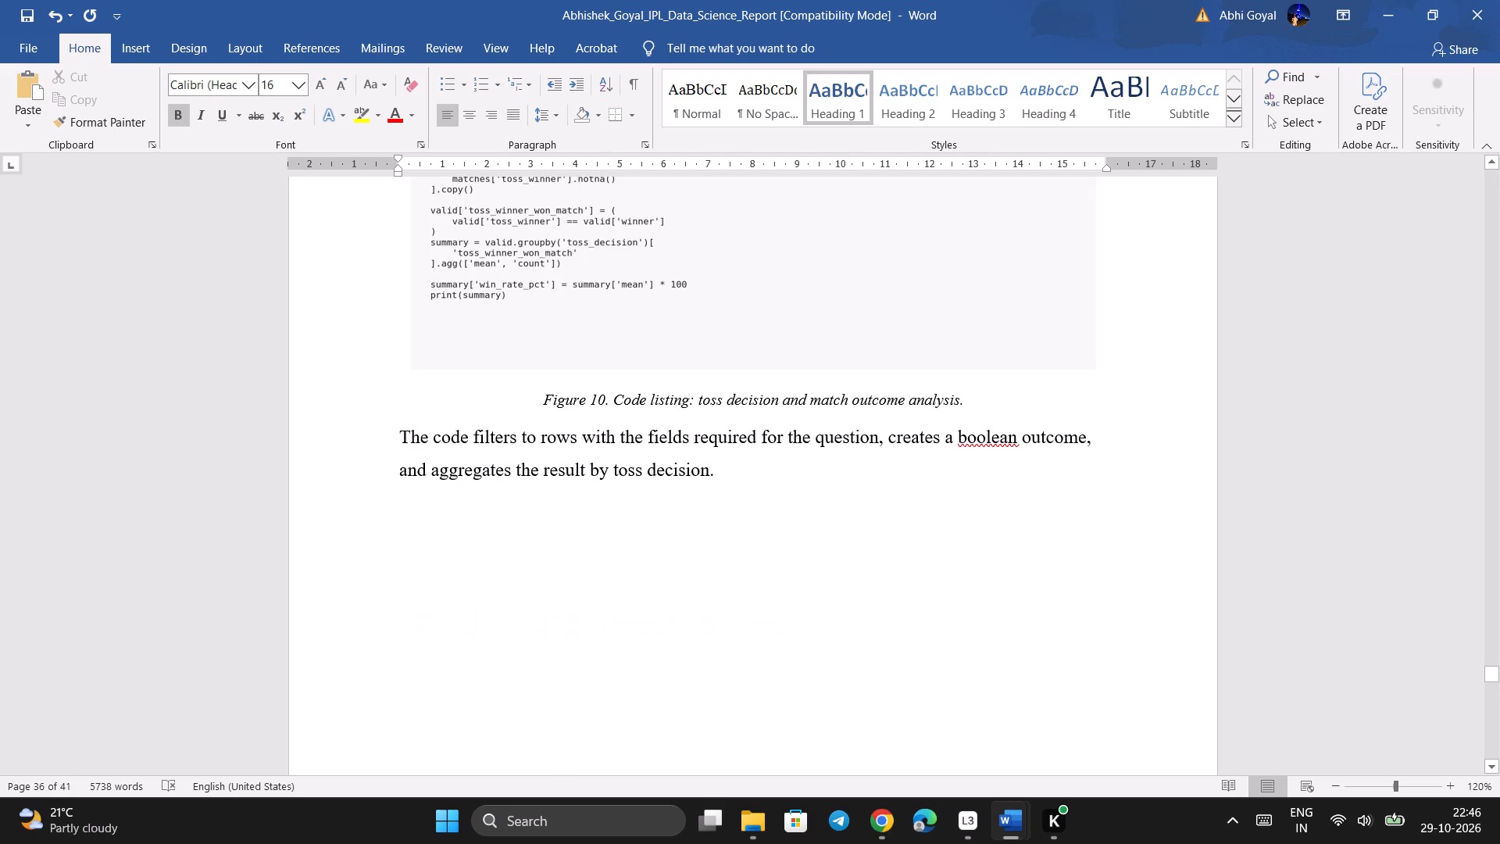
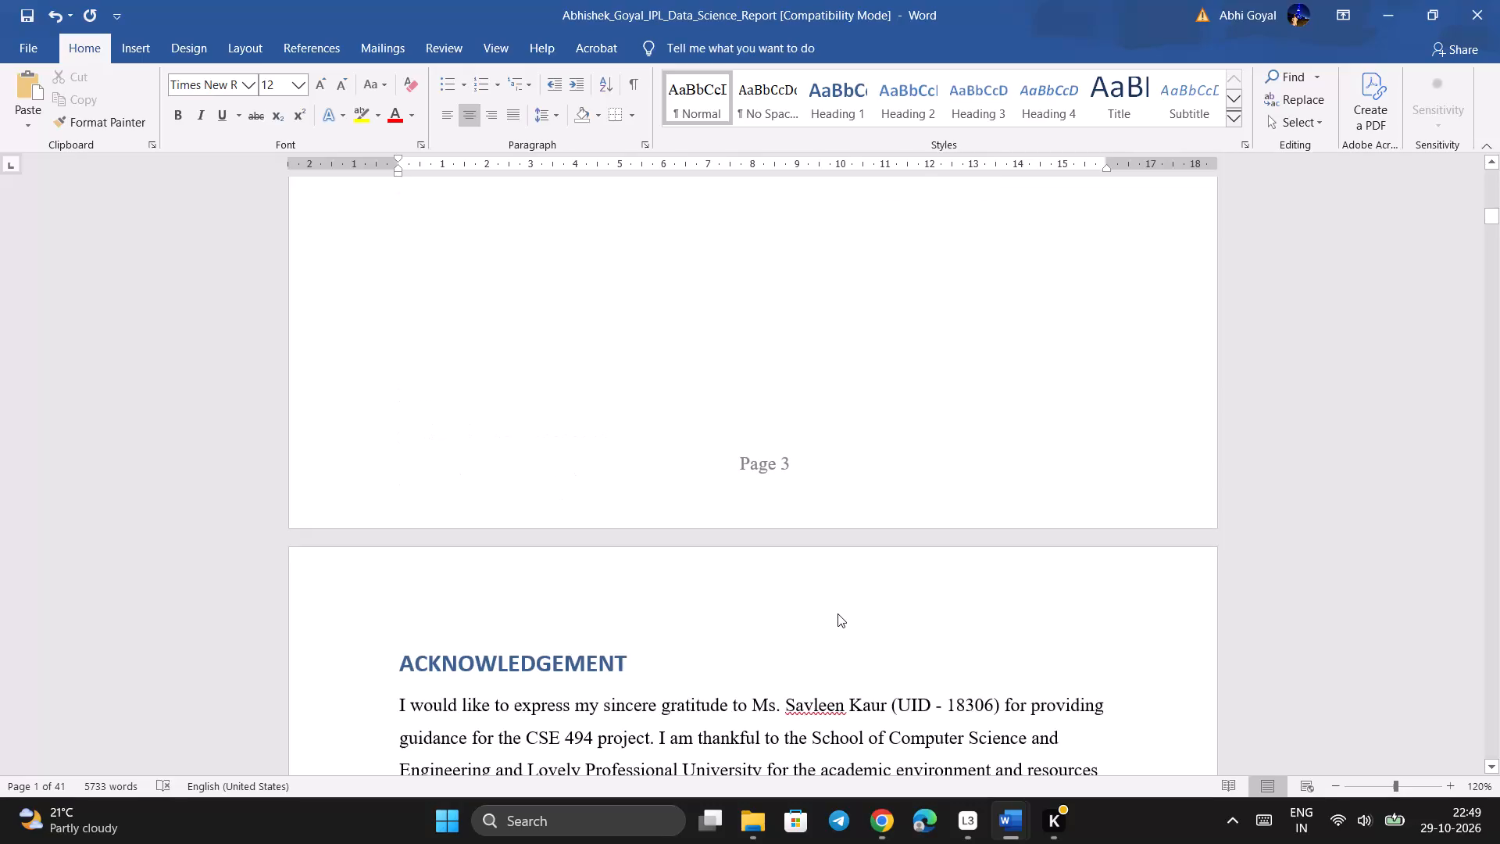
# Skim the report from the Acknowledgement through the chapters to the References for page layout.
pyautogui.scroll(-15, 837, 613)
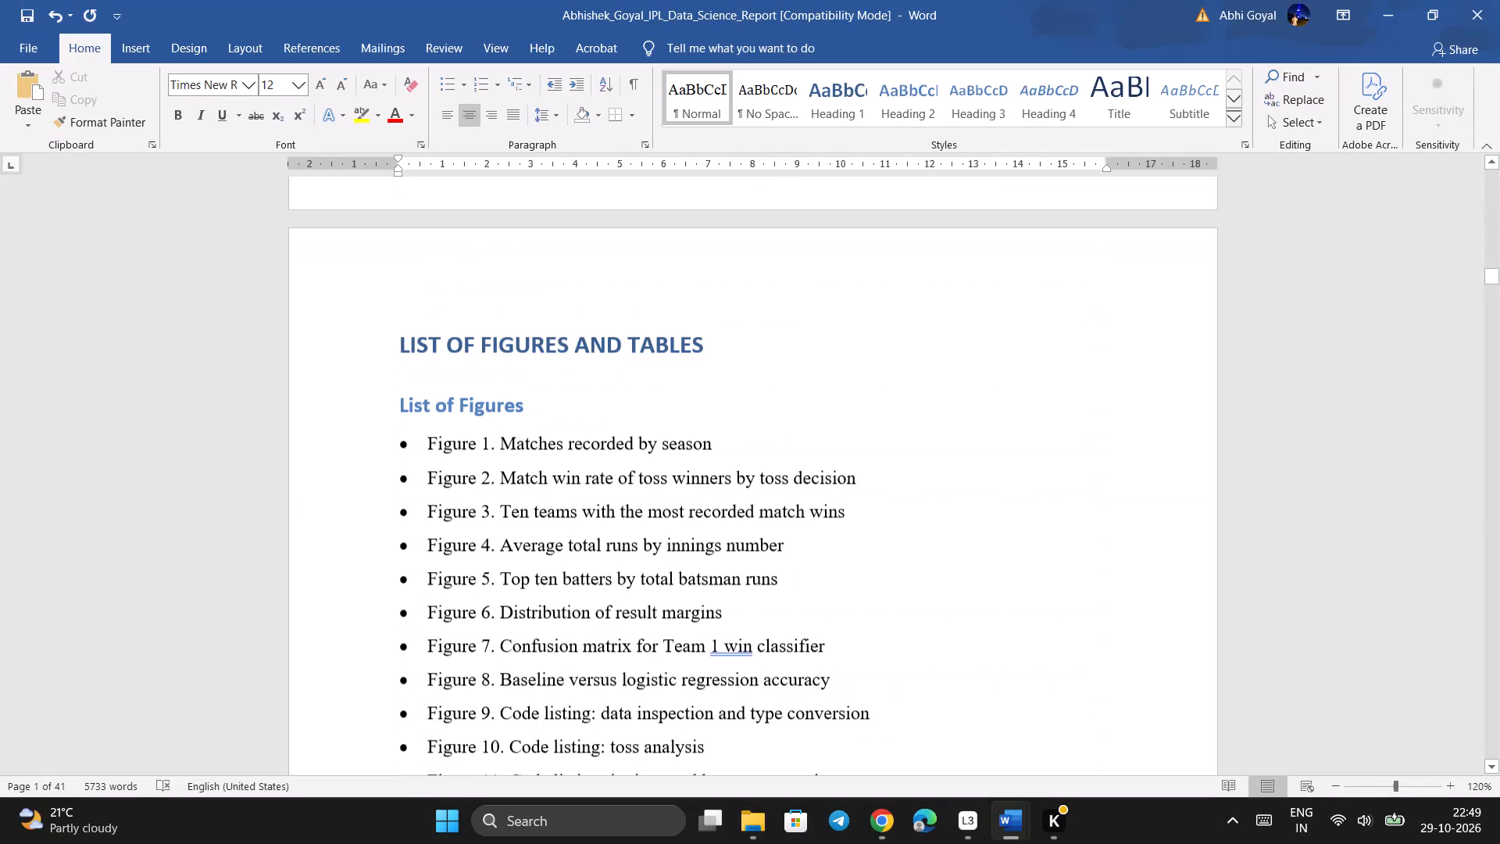
pyautogui.scroll(-12, 837, 613)
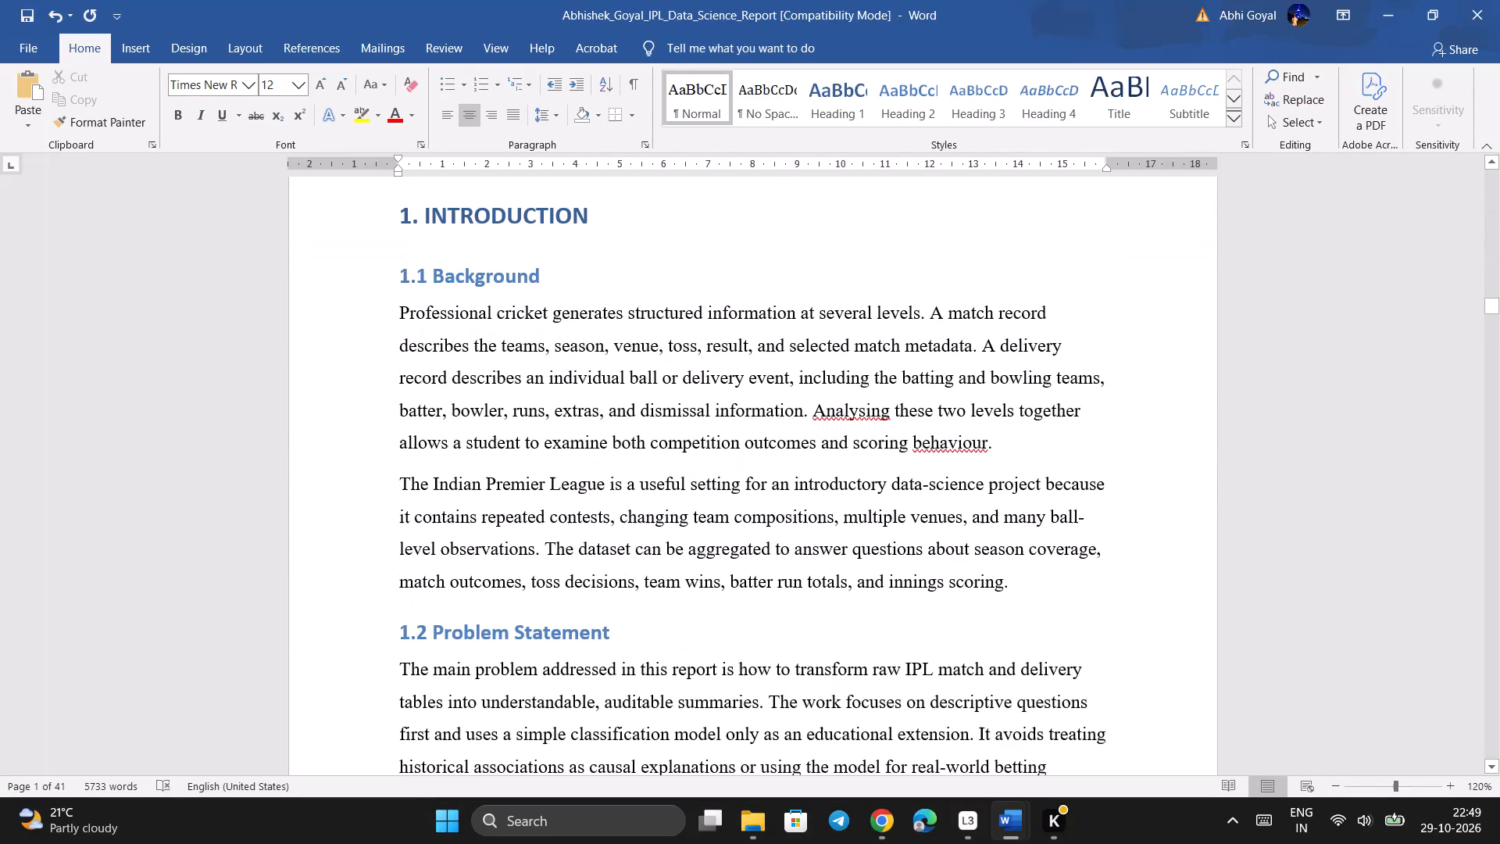
pyautogui.scroll(-11, 837, 613)
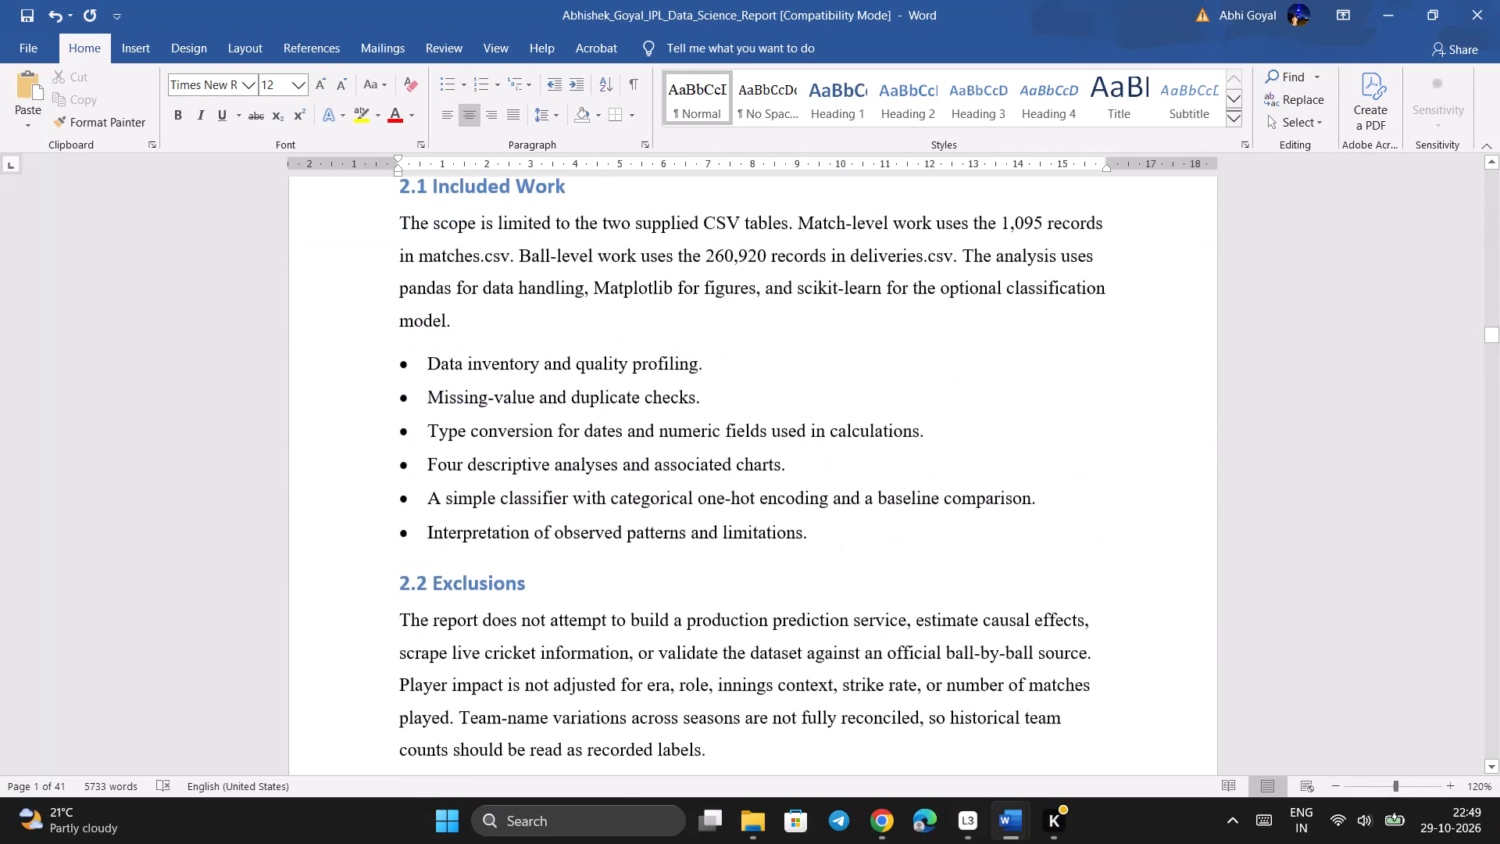
pyautogui.scroll(-1, 837, 613)
pyautogui.scroll(-20, 837, 613)
pyautogui.scroll(-20, 837, 613)
pyautogui.scroll(-20, 837, 613)
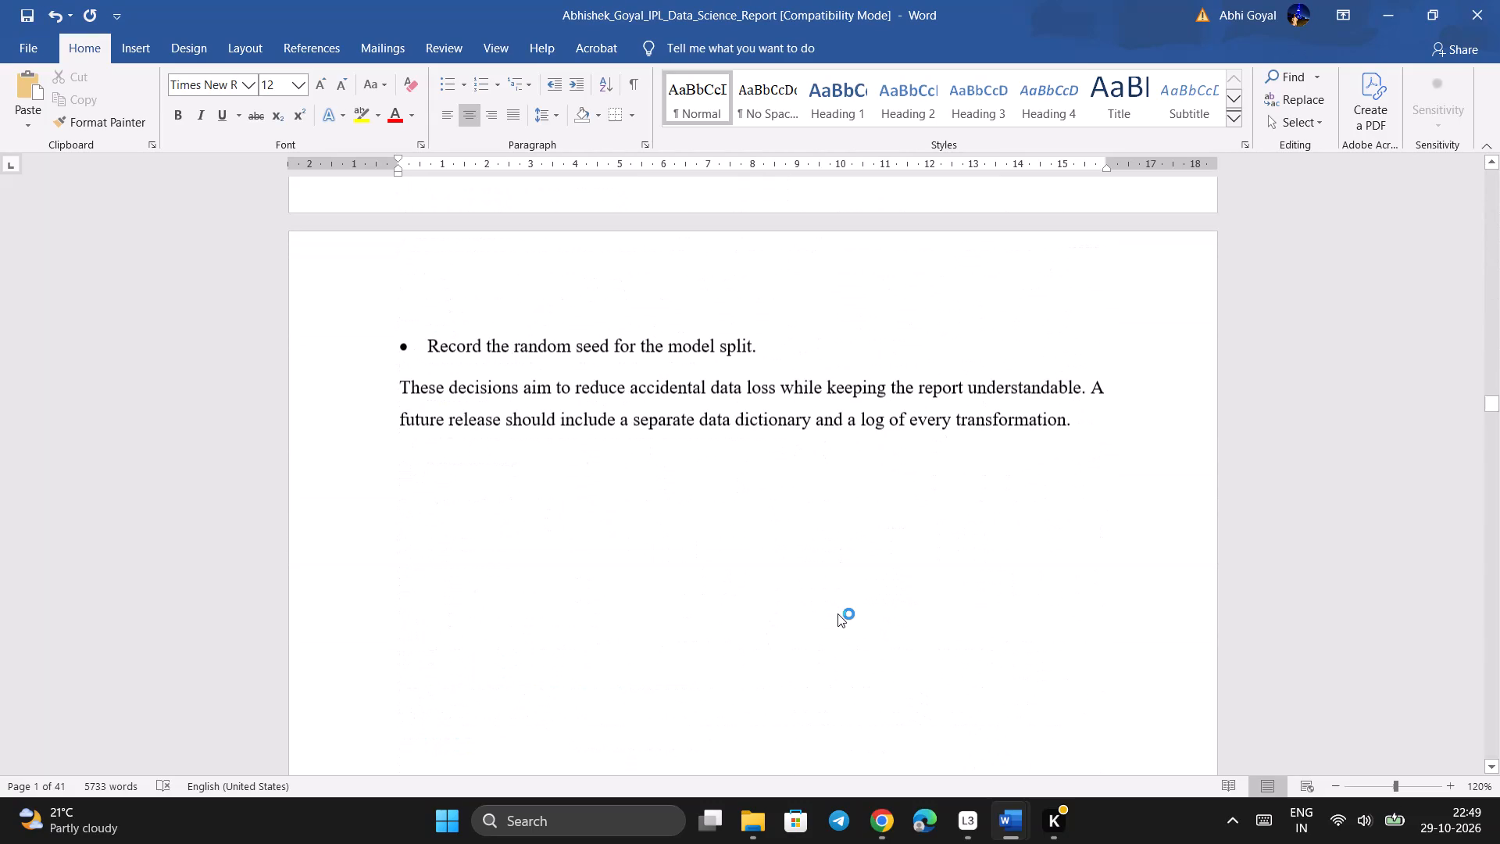
pyautogui.scroll(-20, 837, 613)
pyautogui.scroll(-20, 837, 613)
pyautogui.scroll(-20, 837, 613)
# Delete the blank line between the CSE 494 course heading and the report title on the cover page.
pyautogui.scroll(6, 837, 613)
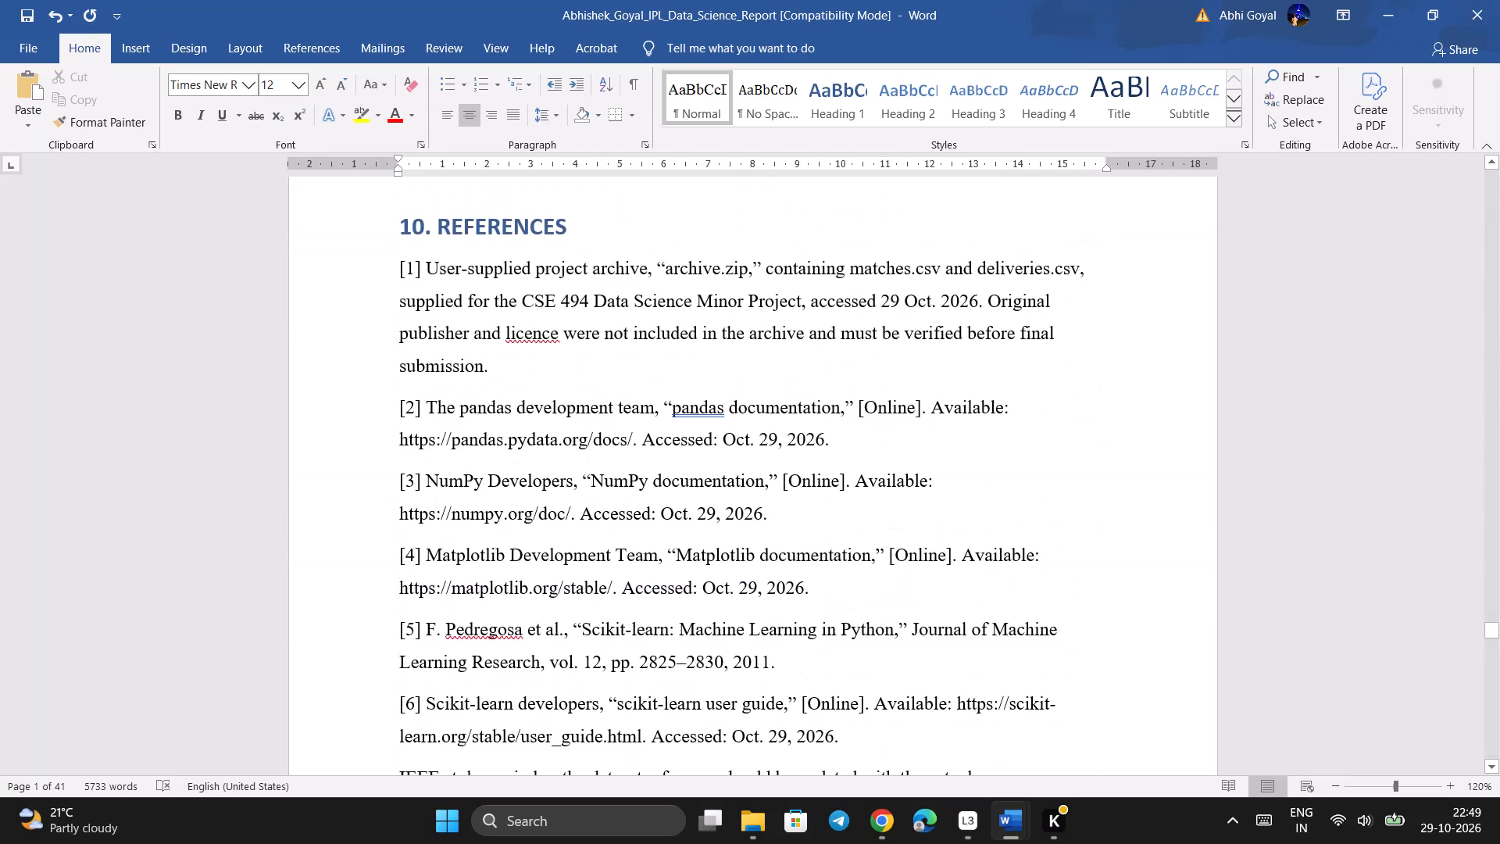
pyautogui.scroll(20, 837, 613)
pyautogui.scroll(14, 837, 613)
pyautogui.scroll(18, 837, 613)
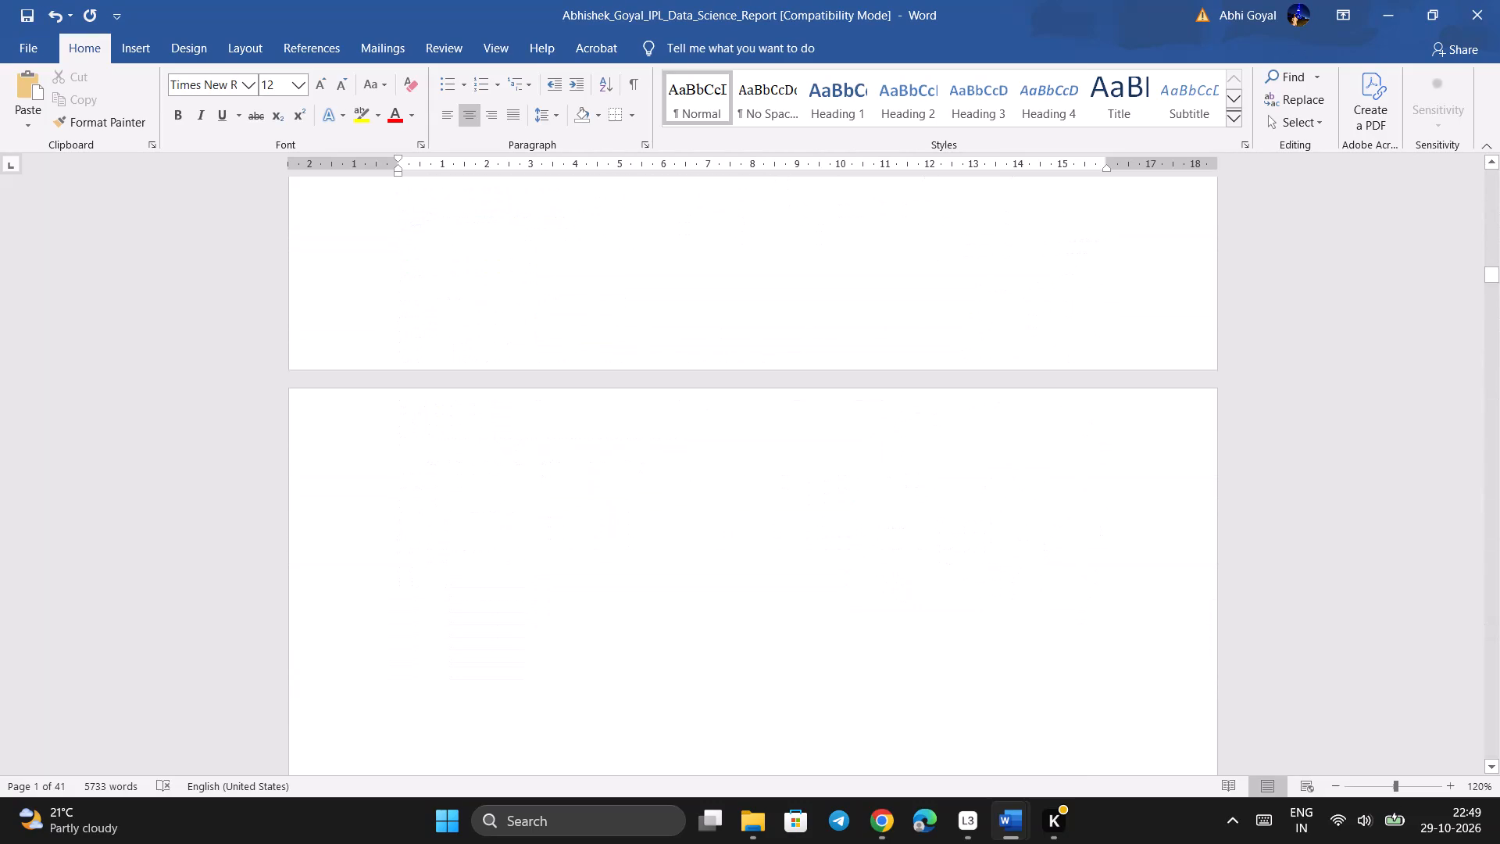
pyautogui.scroll(20, 837, 613)
pyautogui.scroll(20, 837, 613)
pyautogui.scroll(19, 837, 613)
pyautogui.scroll(15, 837, 613)
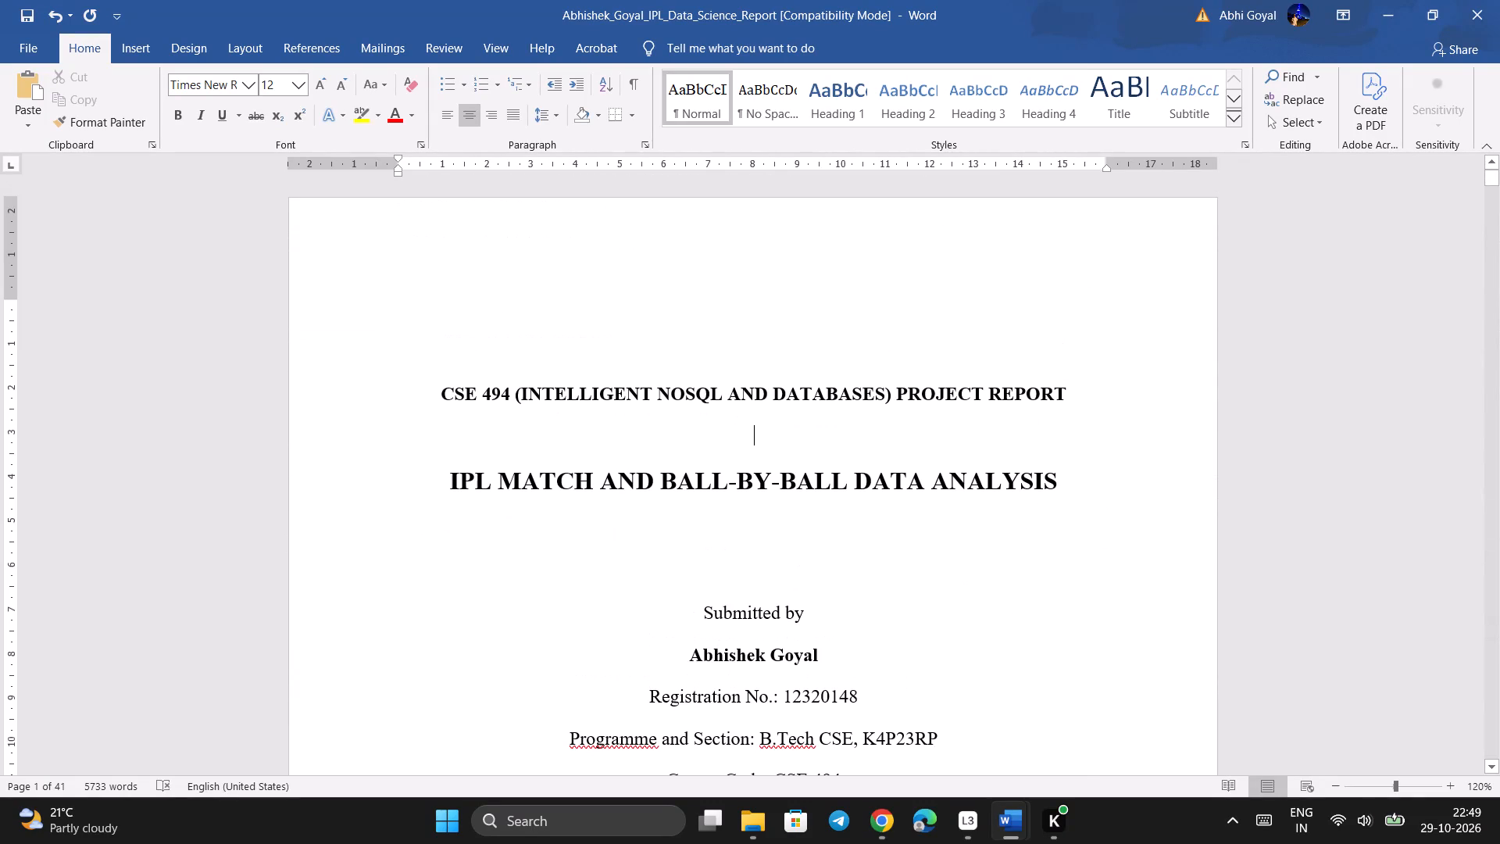
pyautogui.press('BackSpace')
pyautogui.press('BackSpace')
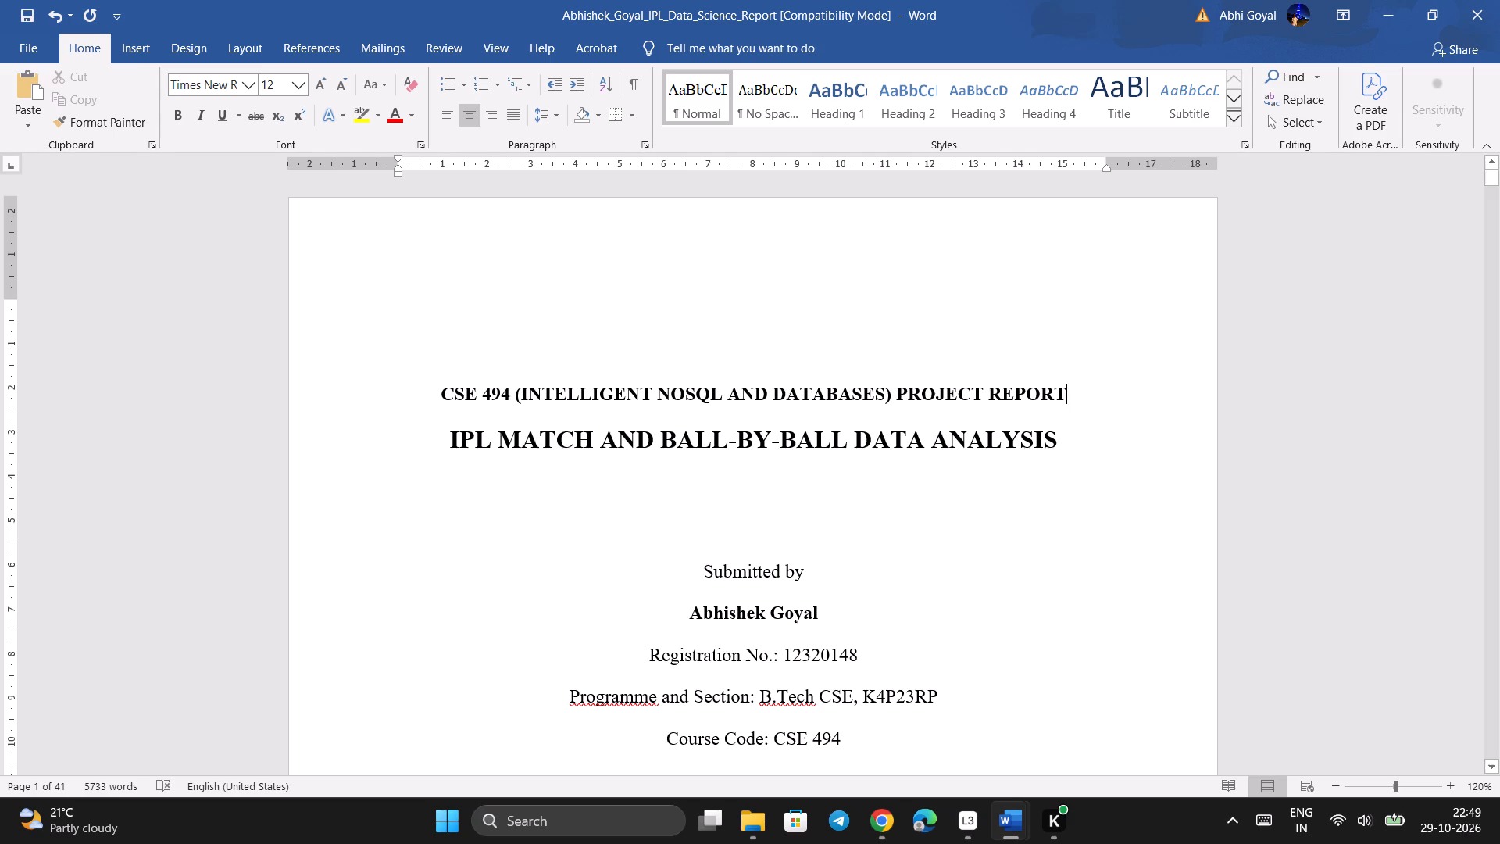
# Delete "Programme and" from the programme and section line on the cover page so its label starts with "Section:".
pyautogui.click(732, 548)
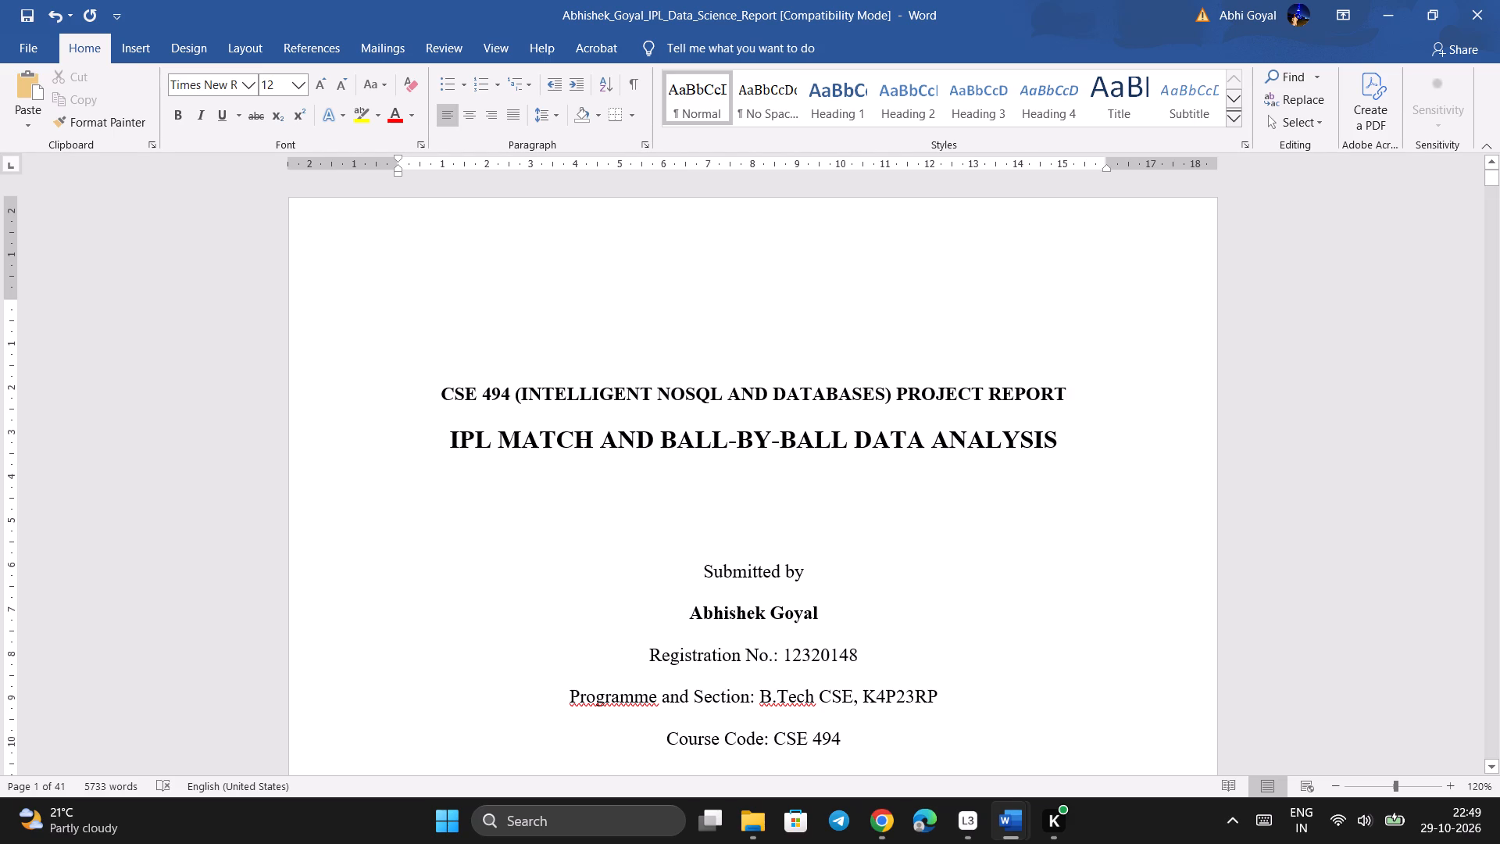
pyautogui.scroll(-2, 732, 548)
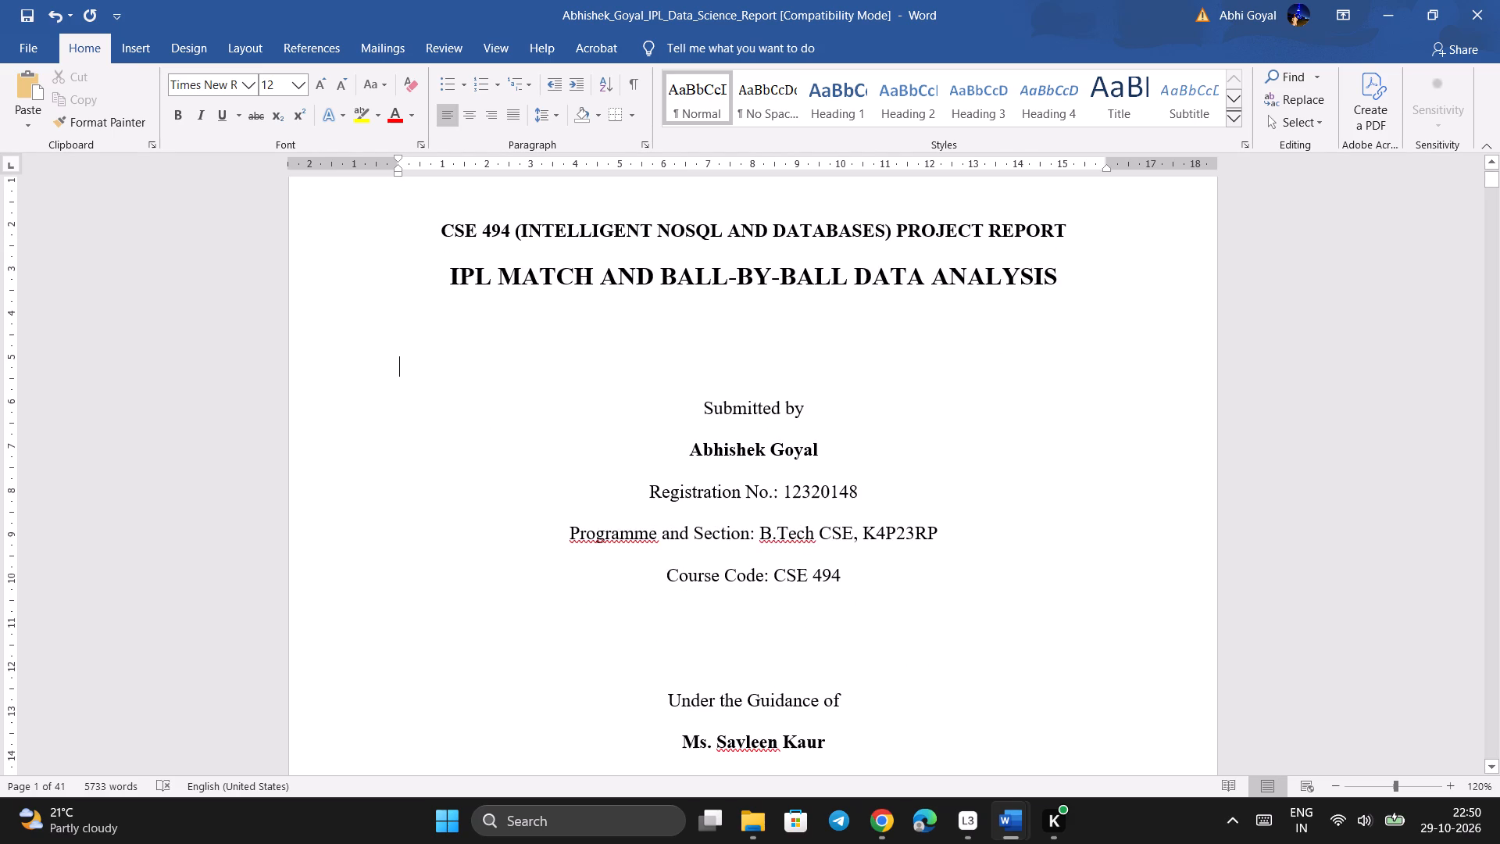
pyautogui.click(701, 537)
pyautogui.press('Left')
pyautogui.press('BackSpace')
pyautogui.press('BackSpace')
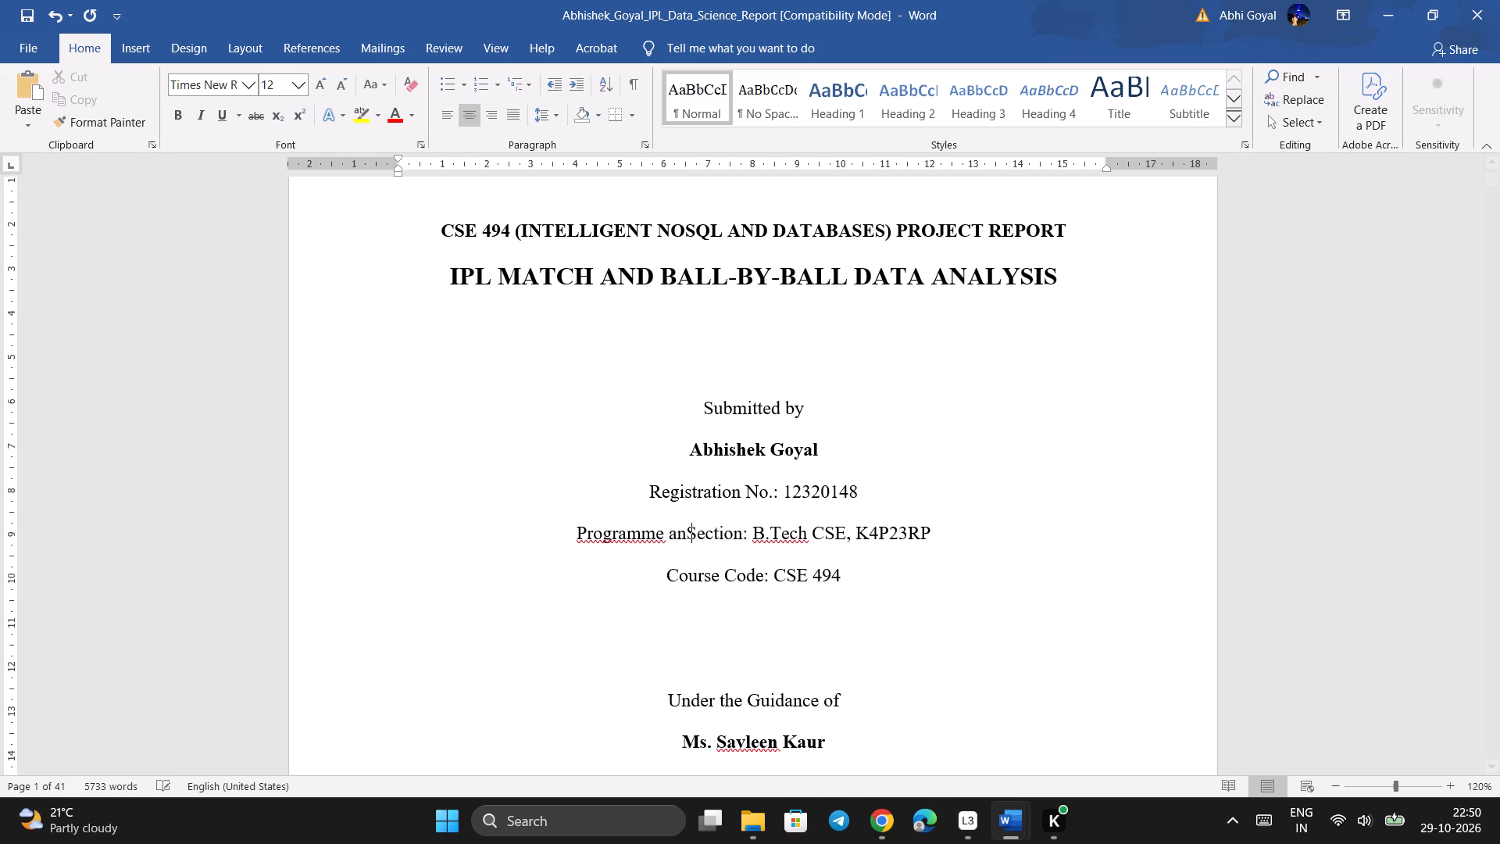
pyautogui.press('BackSpace')
pyautogui.press('BackSpace')
pyautogui.press('BackSpace')
pyautogui.press('BackSpace')
pyautogui.press('BackSpace')
pyautogui.press('BackSpace')
pyautogui.press('BackSpace')
pyautogui.press('BackSpace')
pyautogui.press('BackSpace')
pyautogui.press('BackSpace')
pyautogui.press('BackSpace')
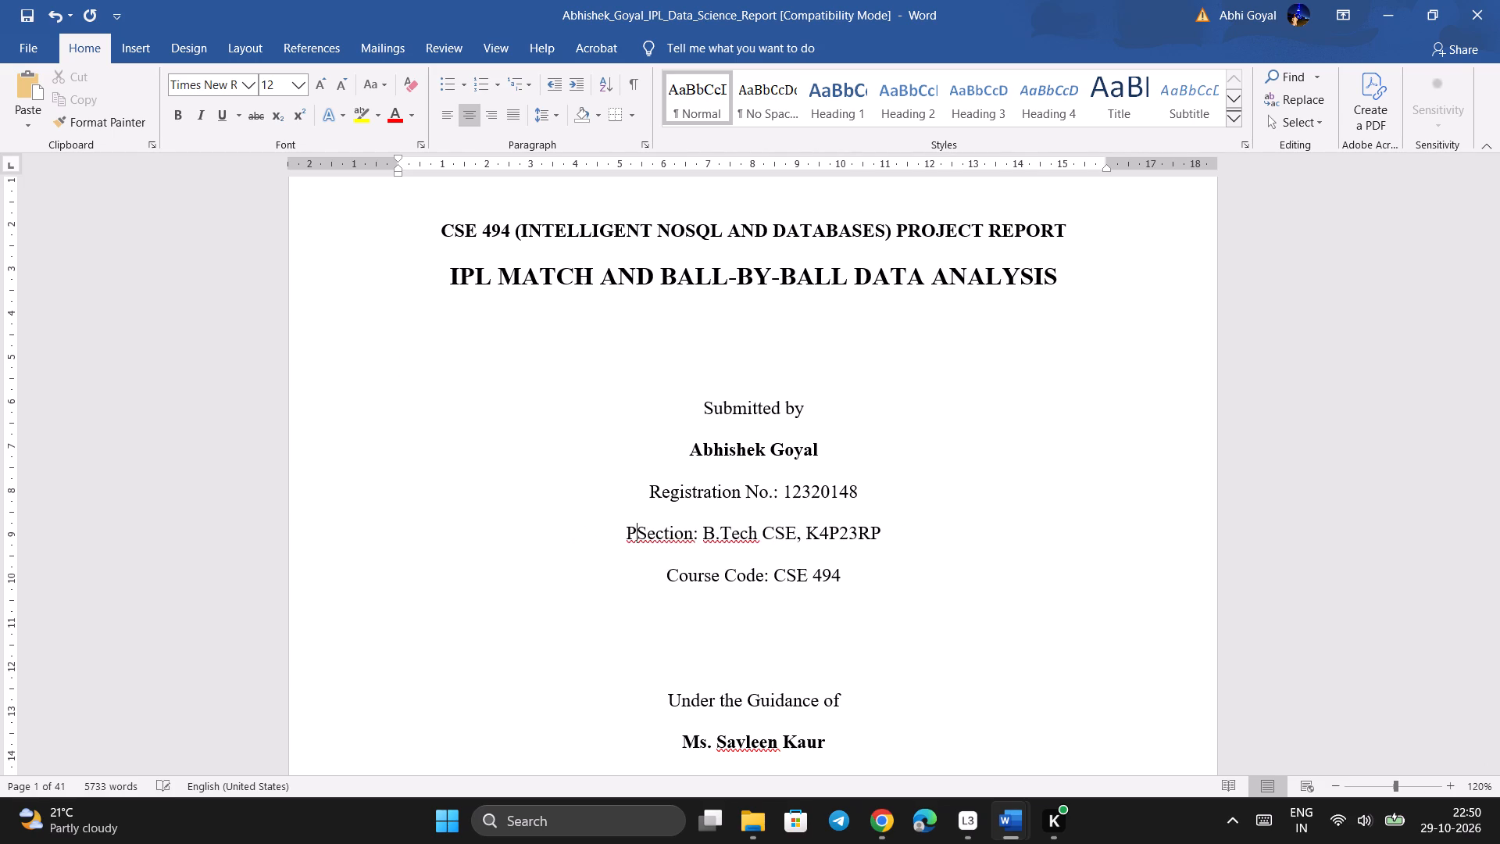
pyautogui.press('BackSpace')
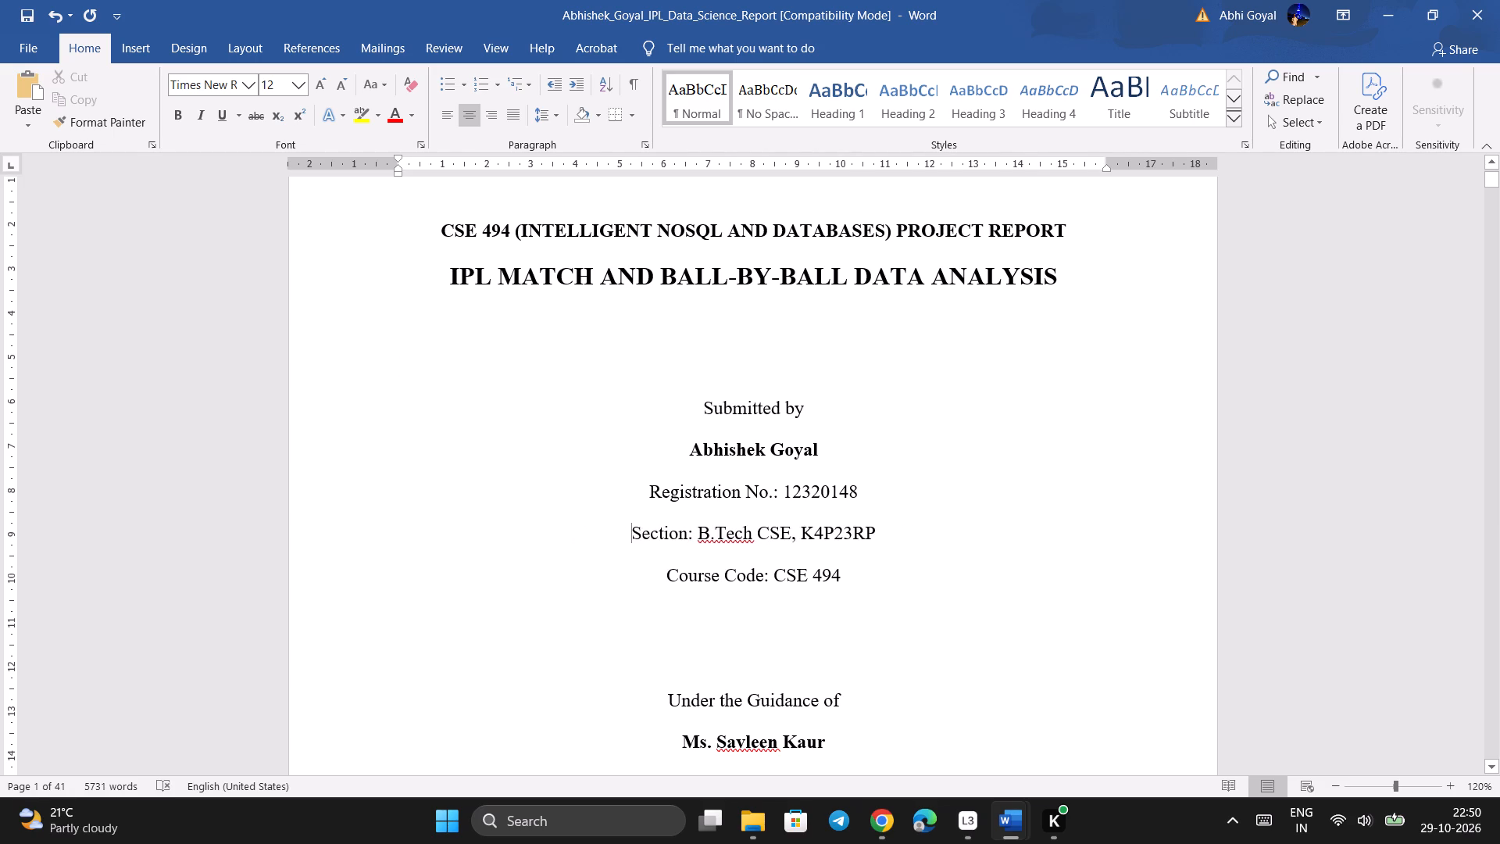
# Delete "B.Tech CSE," from the cover page's section line and add an extra space before the section code.
pyautogui.click(802, 538)
pyautogui.press('BackSpace')
pyautogui.press('BackSpace')
pyautogui.press('BackSpace')
pyautogui.press('BackSpace')
pyautogui.press('BackSpace')
pyautogui.press('BackSpace')
pyautogui.press('BackSpace')
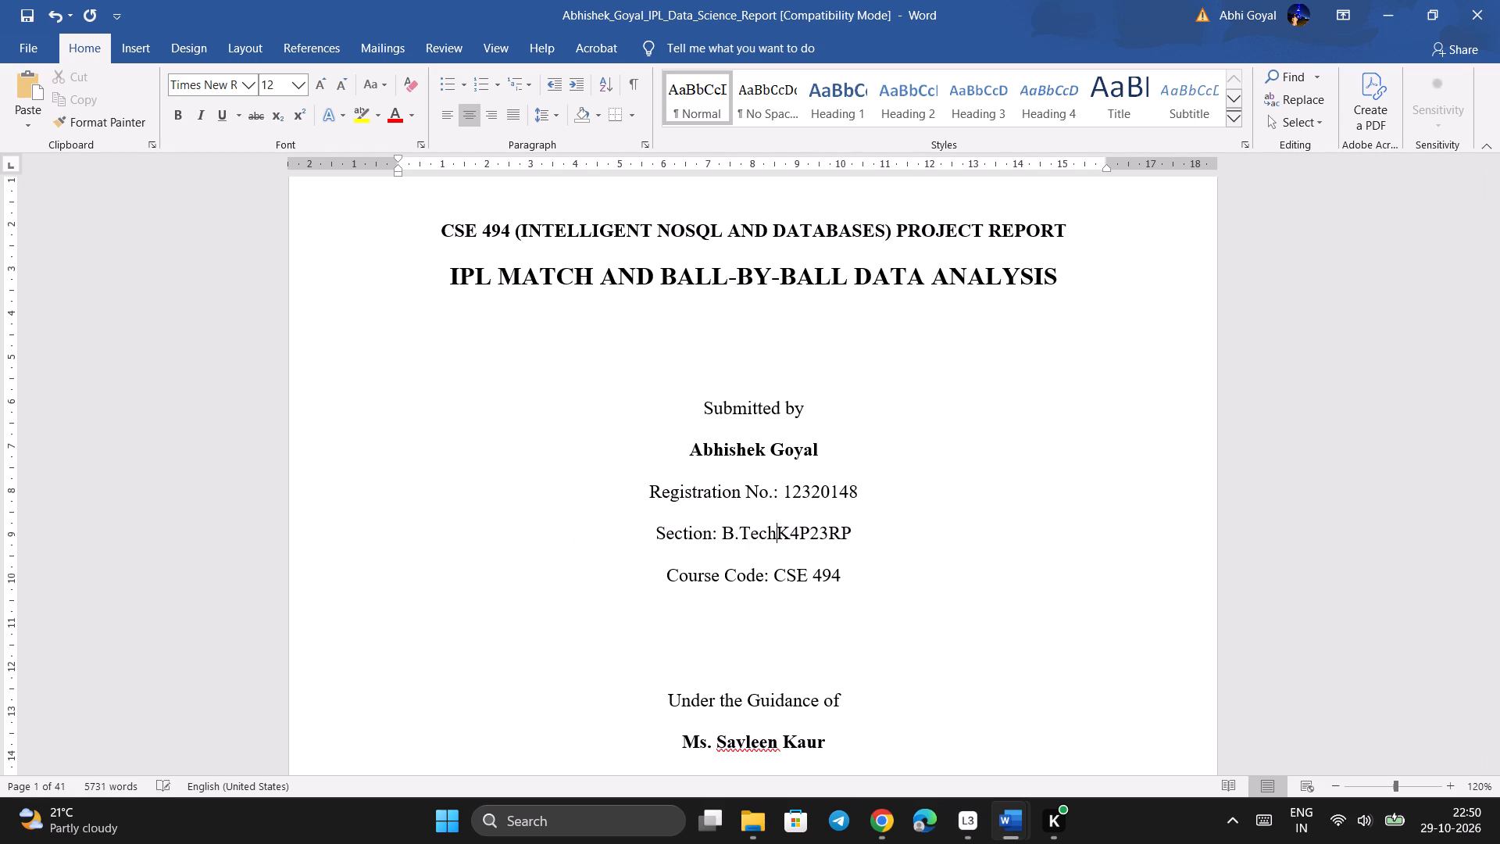
pyautogui.press('BackSpace')
pyautogui.press('BackSpace')
pyautogui.press('BackSpace')
pyautogui.press('BackSpace')
pyautogui.press('BackSpace')
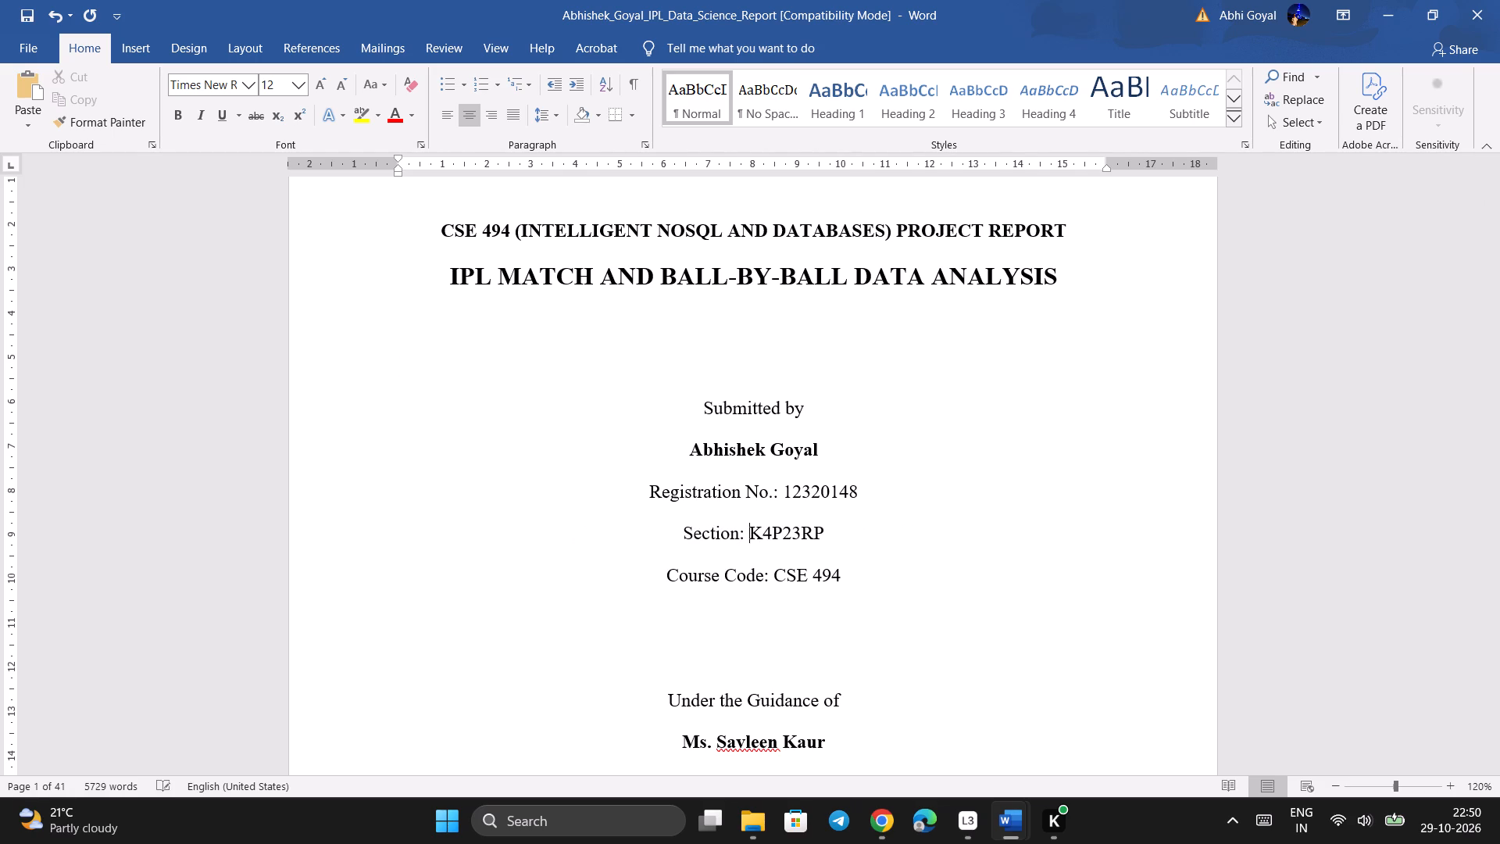
pyautogui.scroll(-4, 762, 602)
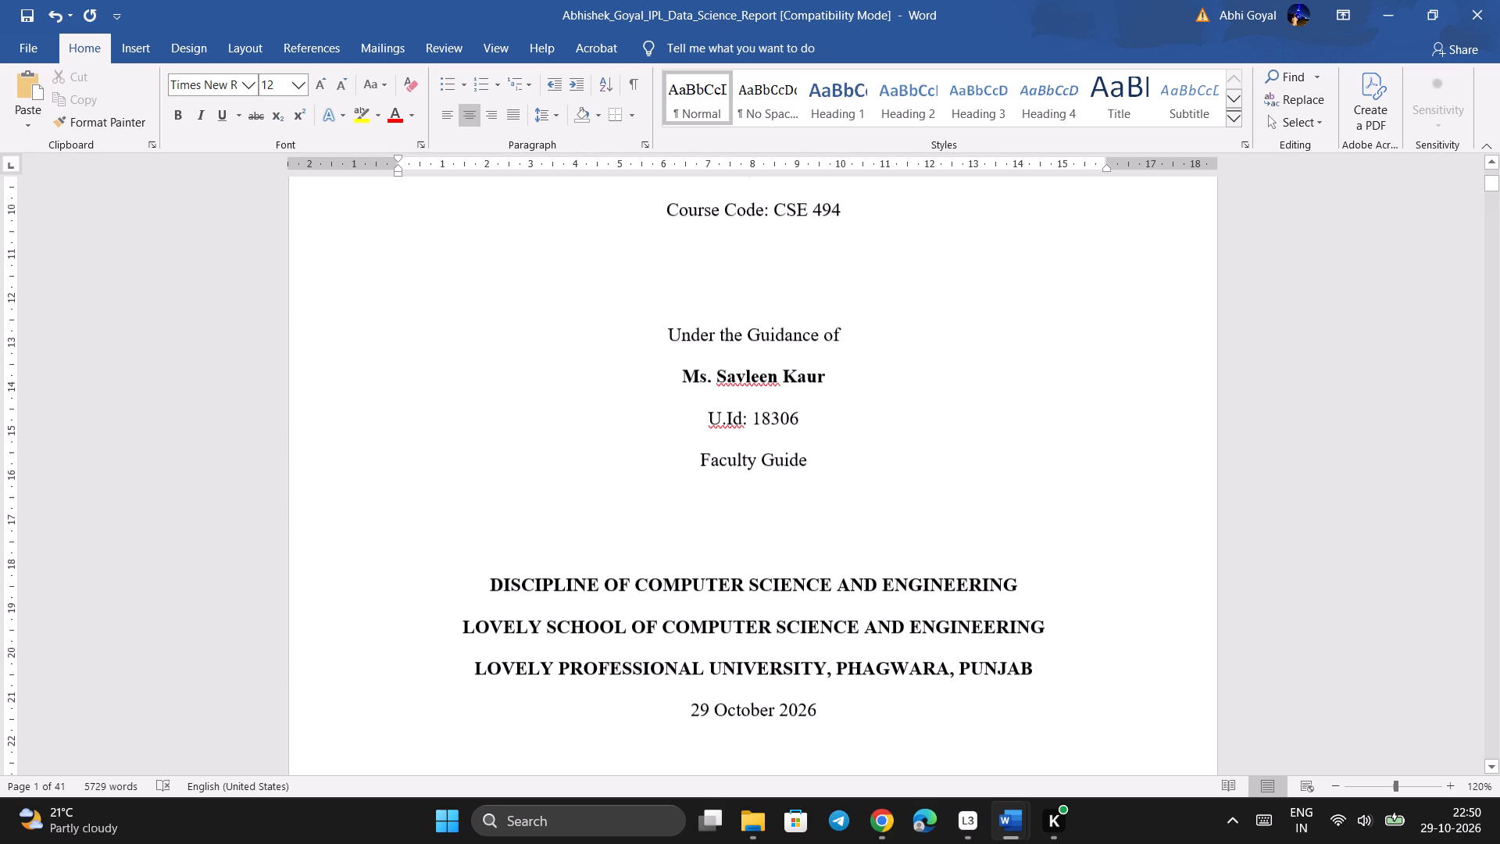
pyautogui.scroll(-1, 762, 602)
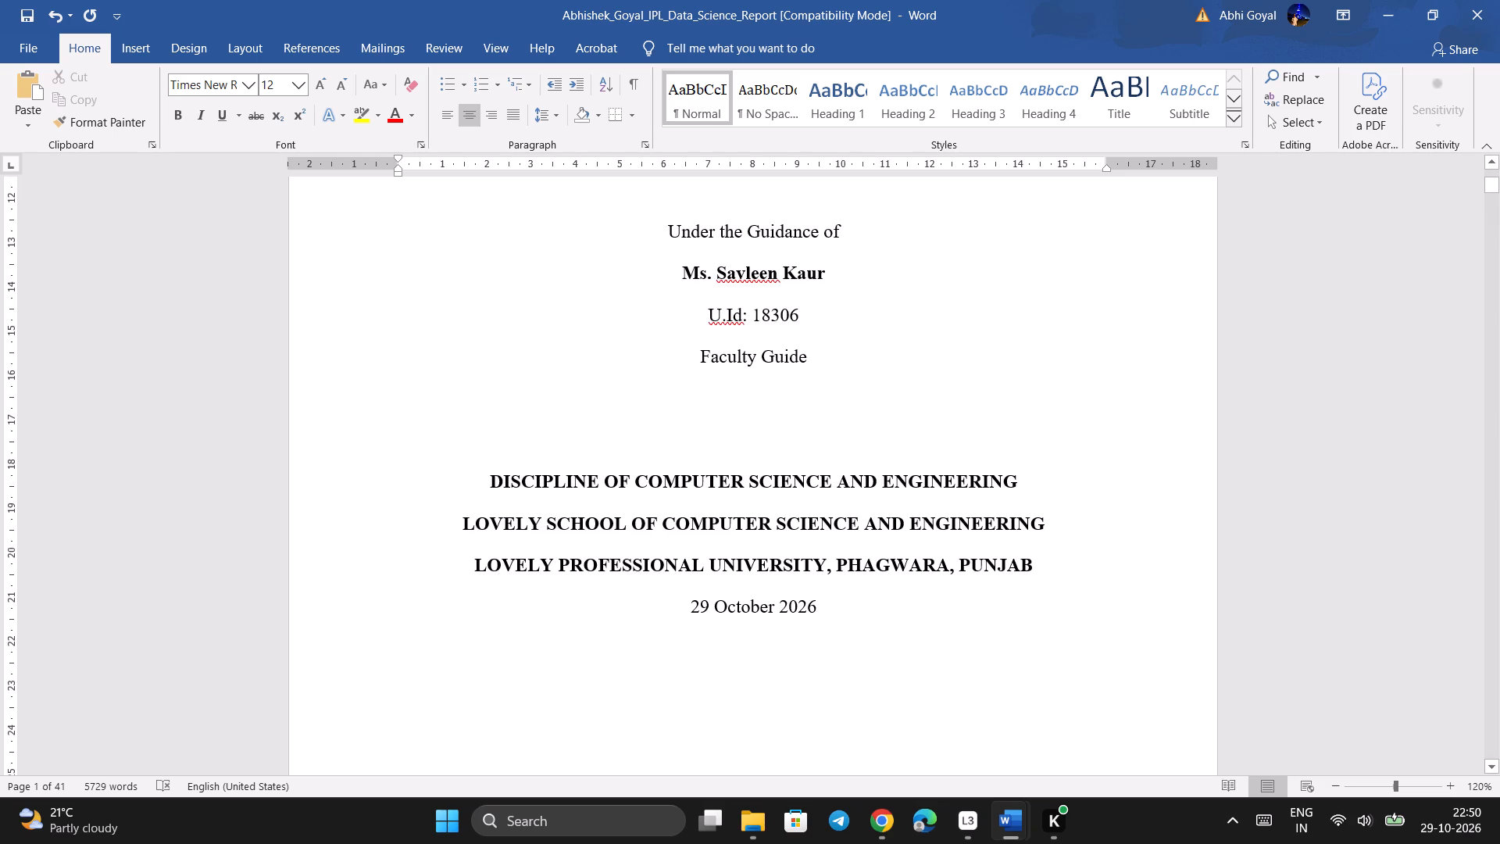
pyautogui.press('space')
# Review the Certificate, Declaration, Acknowledgement, table of contents and Abstract pages for content and page layout.
pyautogui.scroll(-6, 803, 605)
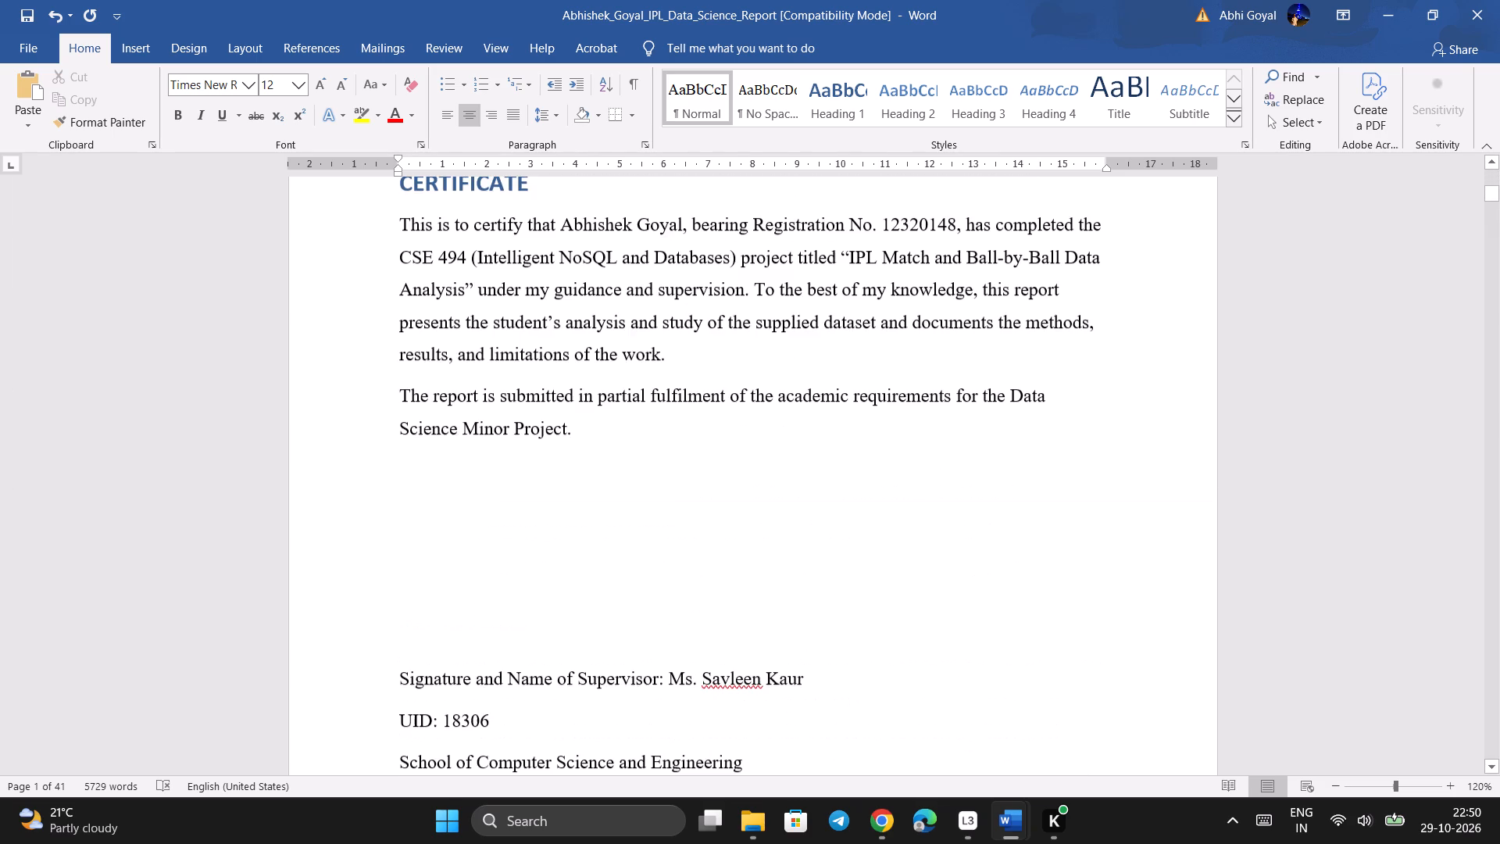
pyautogui.scroll(-5, 803, 605)
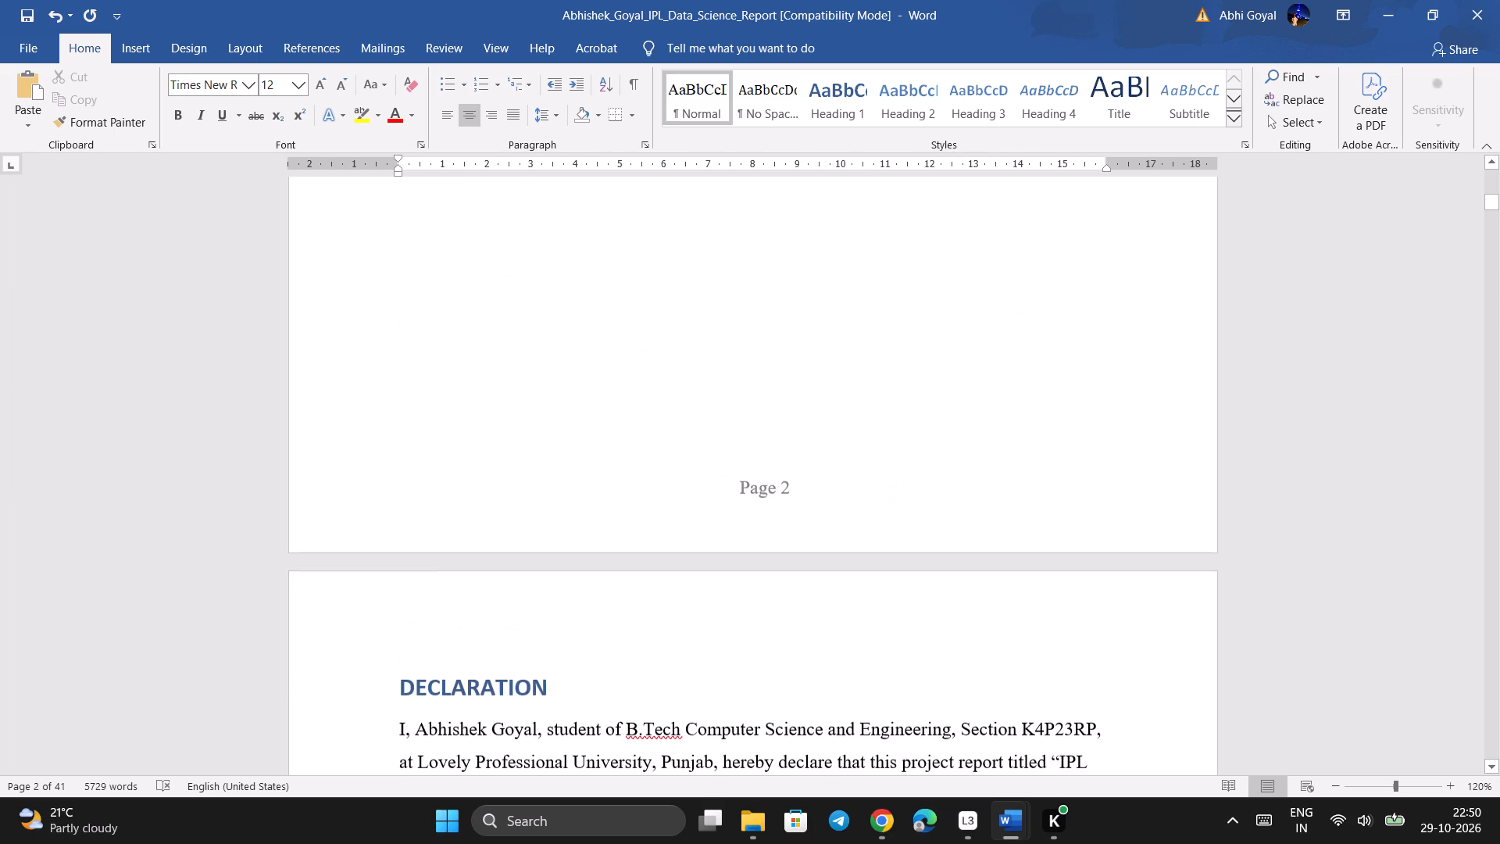
pyautogui.scroll(-15, 803, 605)
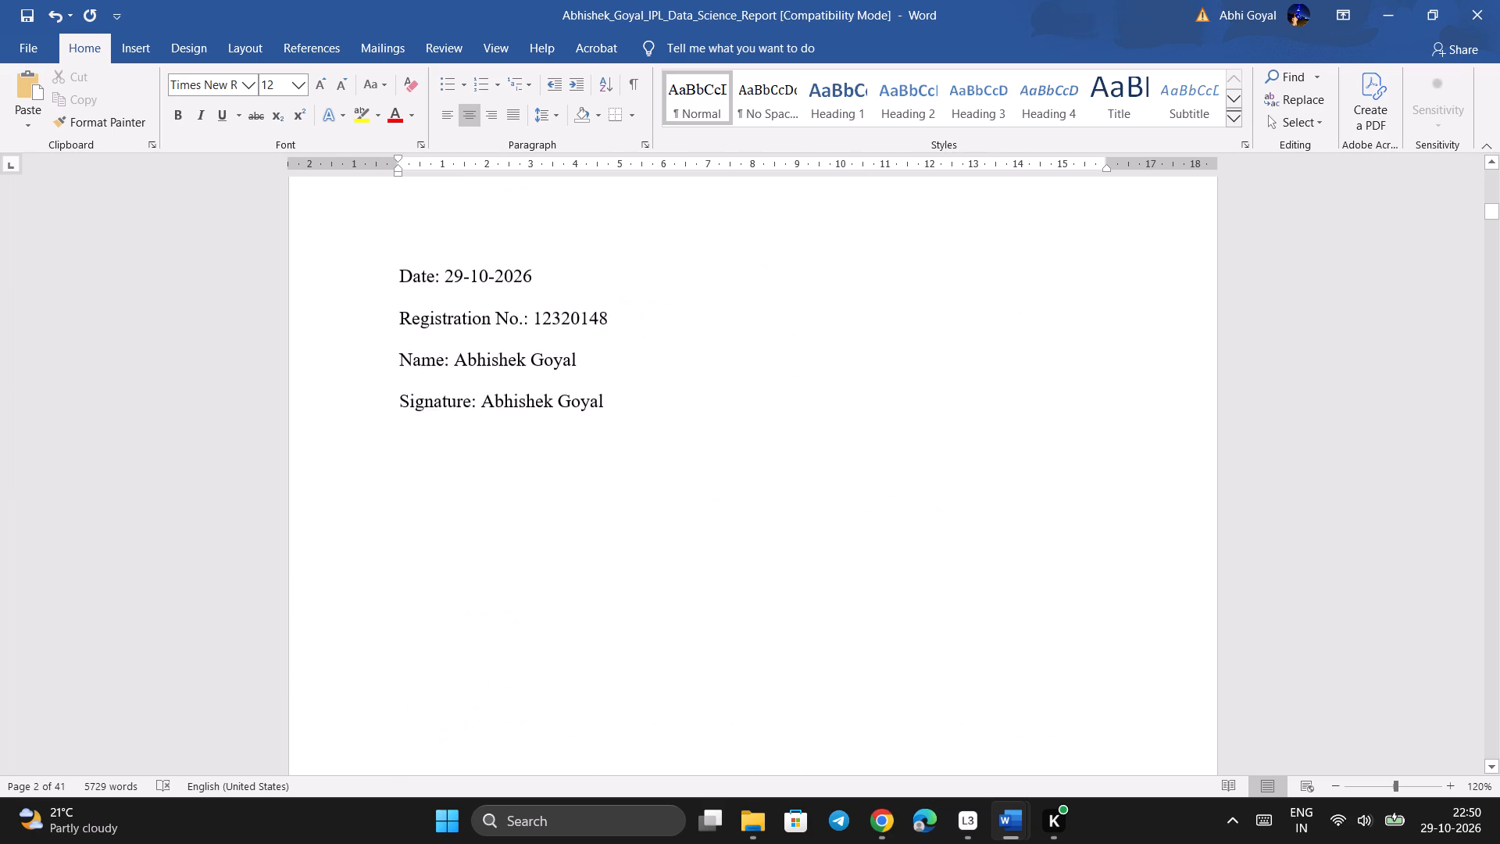
pyautogui.scroll(-15, 803, 605)
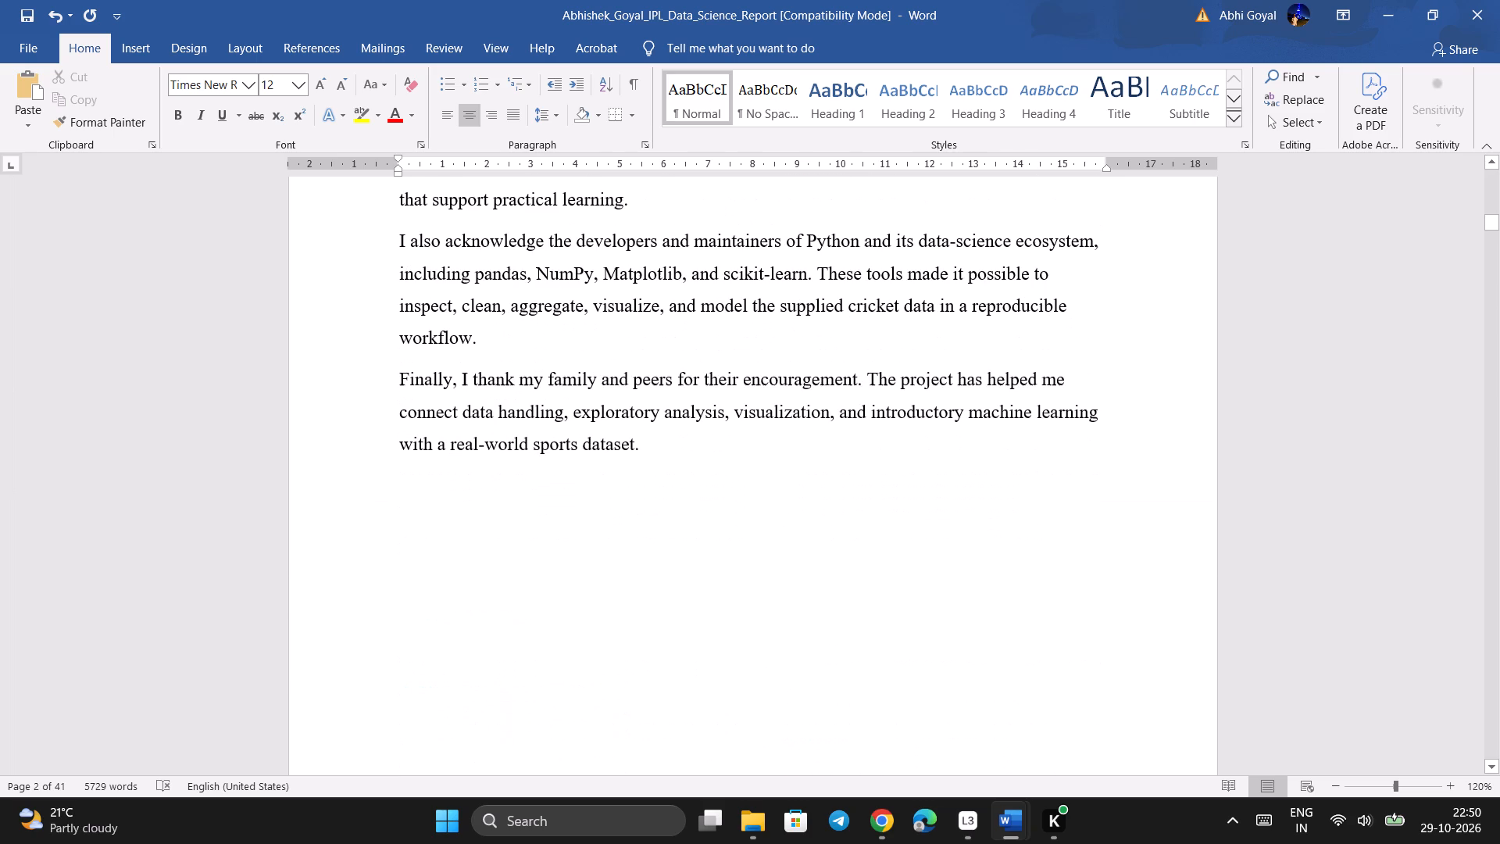
pyautogui.scroll(-16, 803, 605)
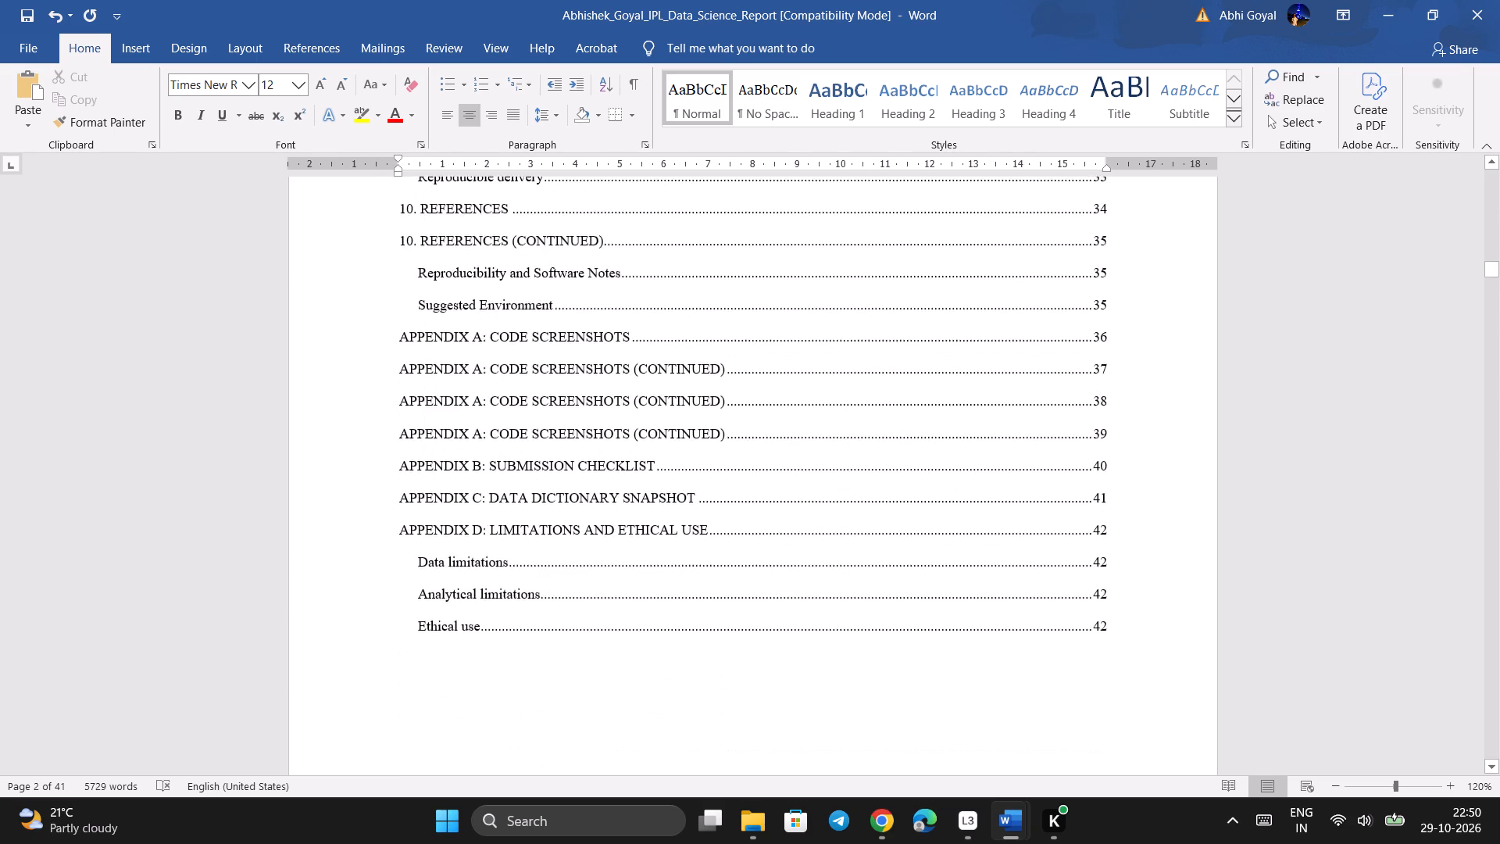
pyautogui.scroll(12, 803, 612)
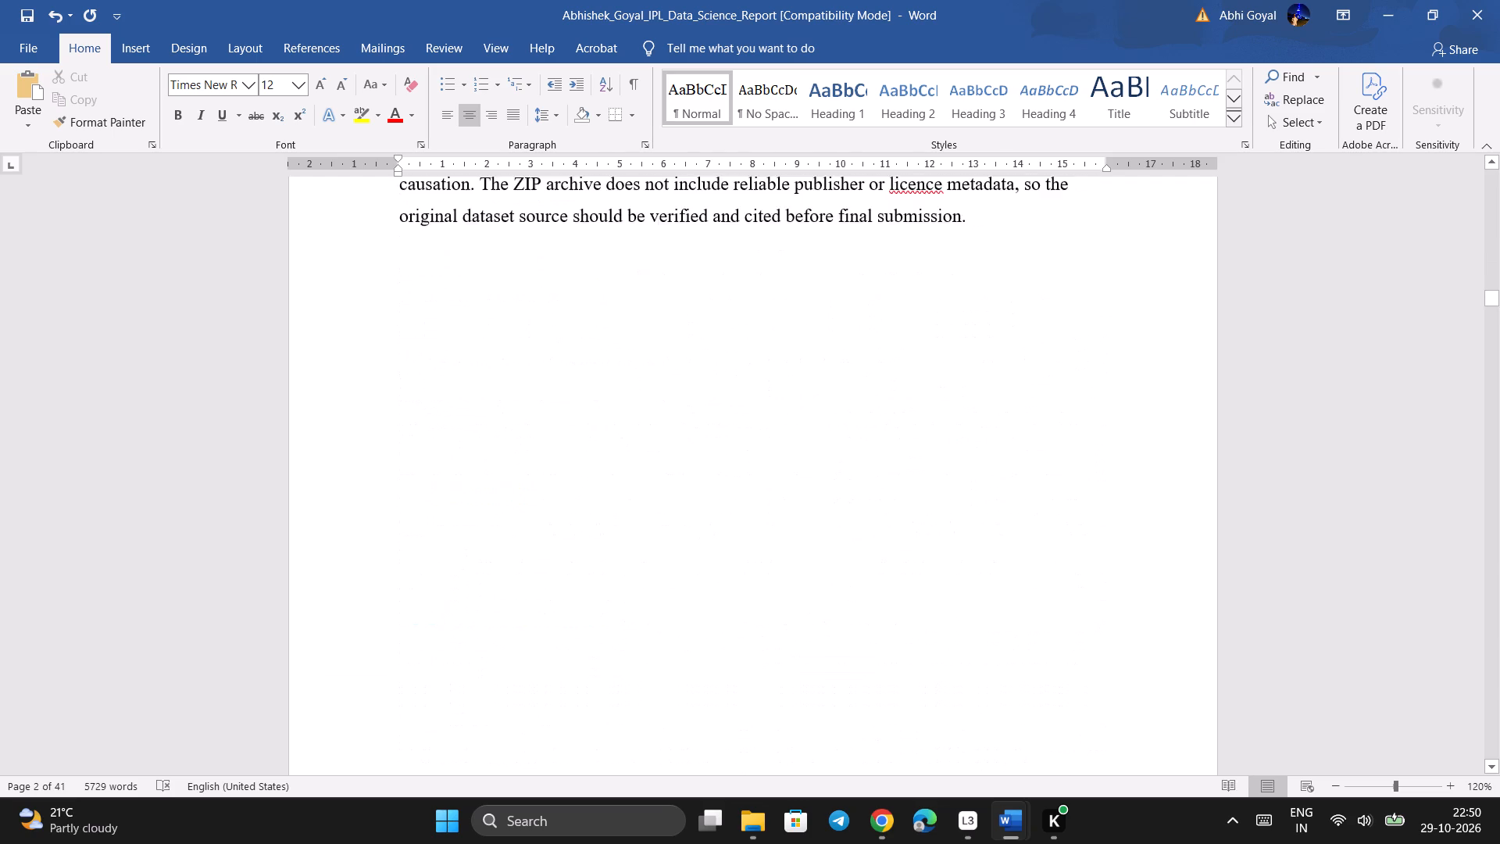
pyautogui.scroll(20, 803, 612)
pyautogui.scroll(20, 803, 612)
pyautogui.scroll(20, 803, 612)
pyautogui.scroll(2, 803, 612)
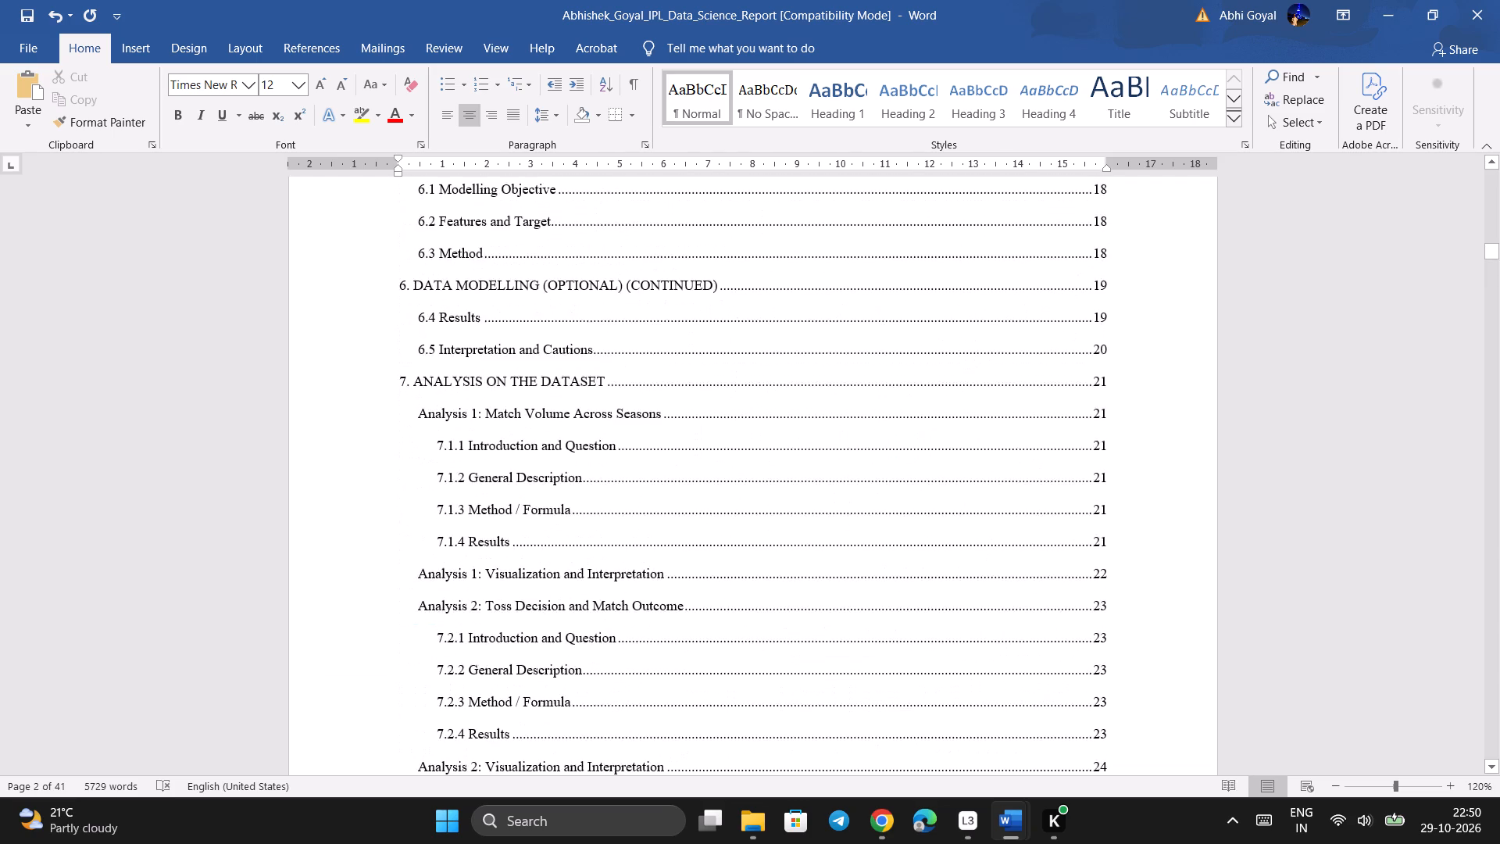
# Update the table of contents, refreshing the page numbers only.
pyautogui.scroll(12, 803, 612)
pyautogui.scroll(-4, 803, 612)
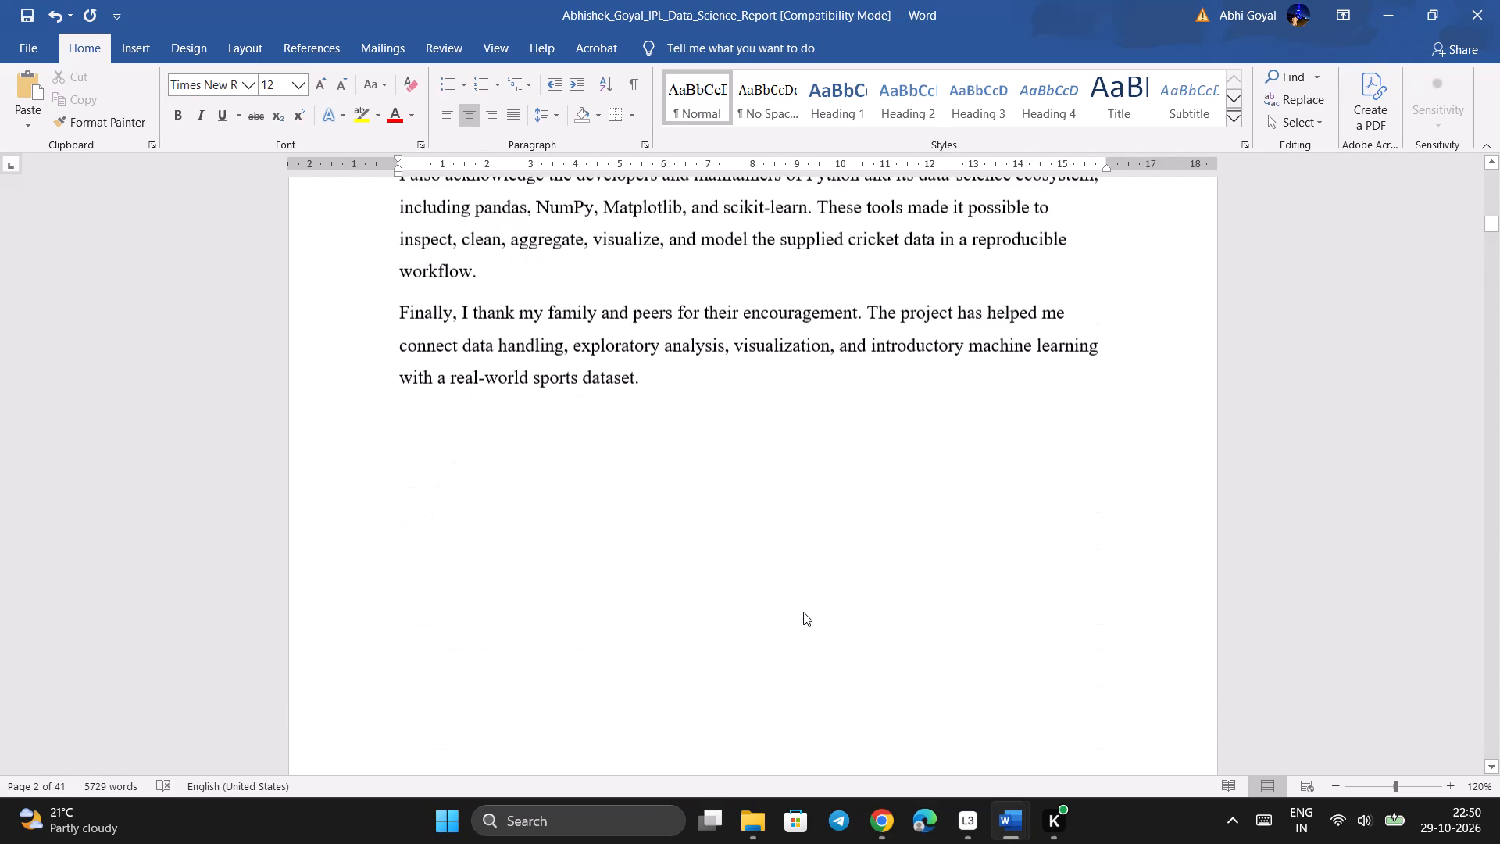
pyautogui.scroll(-2, 803, 612)
pyautogui.click(723, 426)
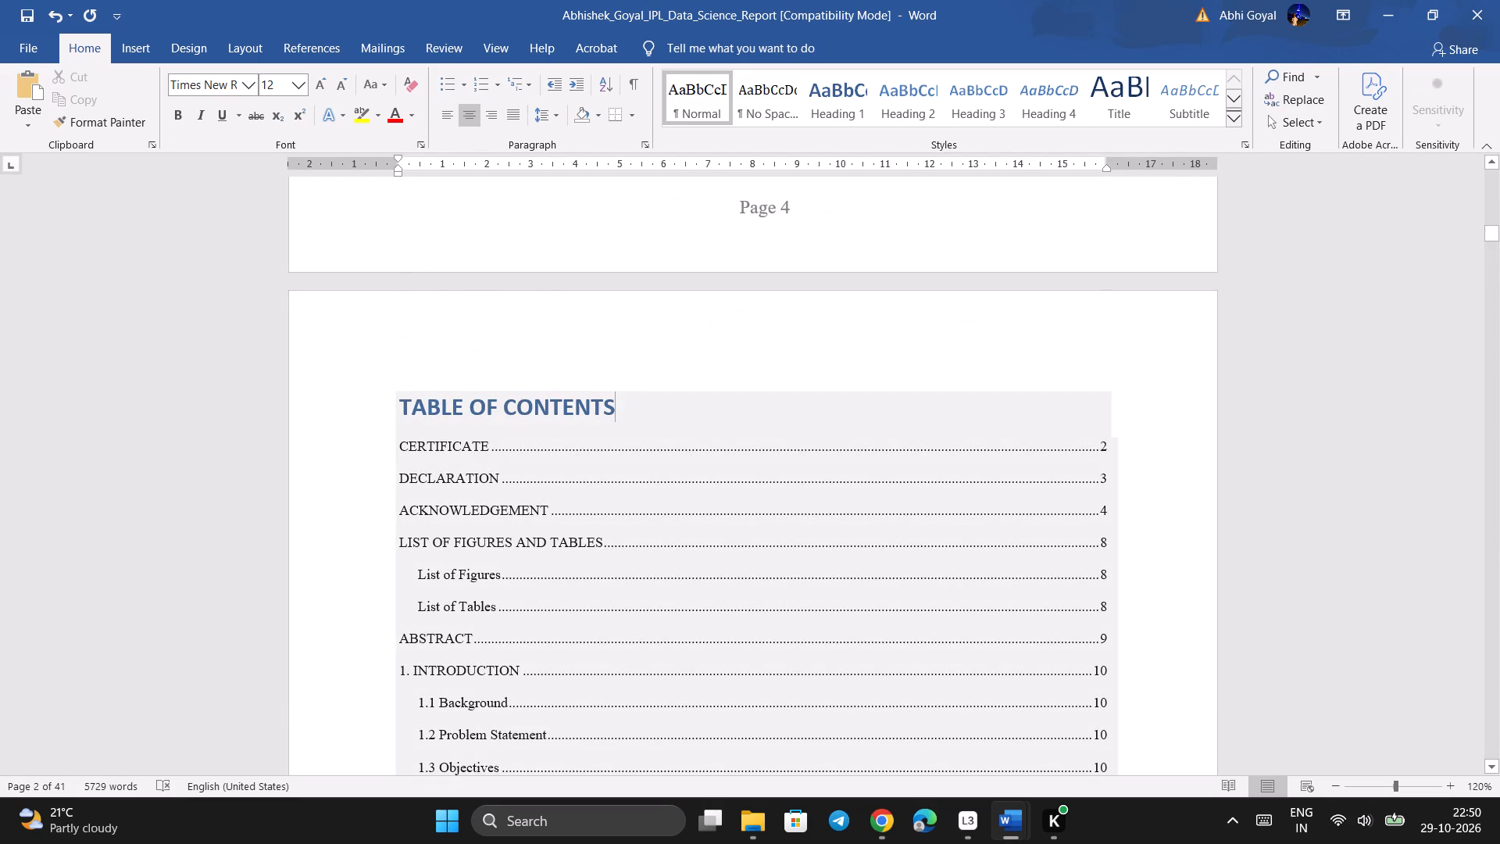
pyautogui.click(479, 382)
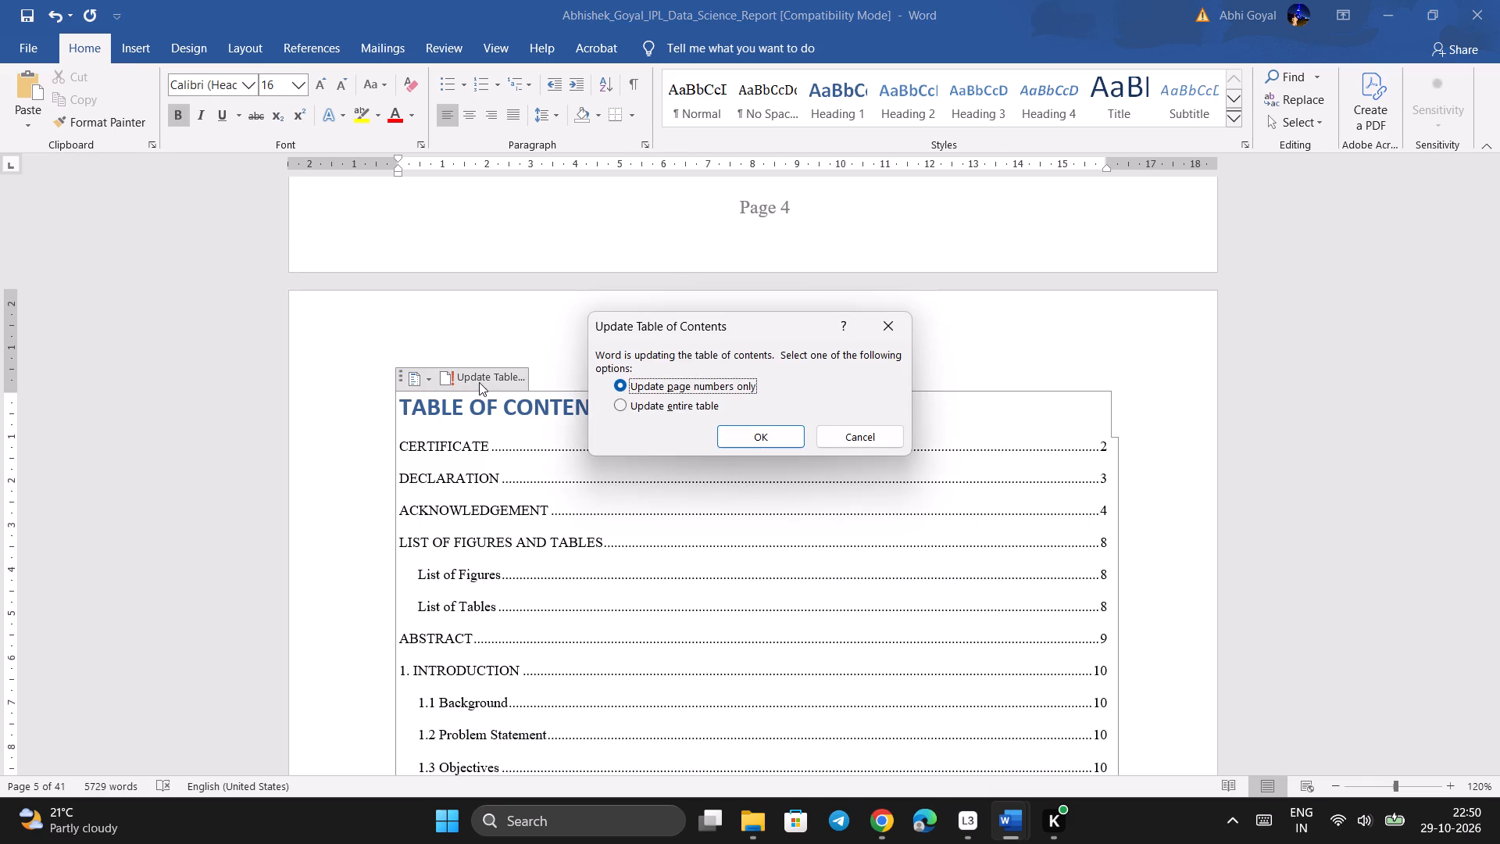
pyautogui.click(770, 438)
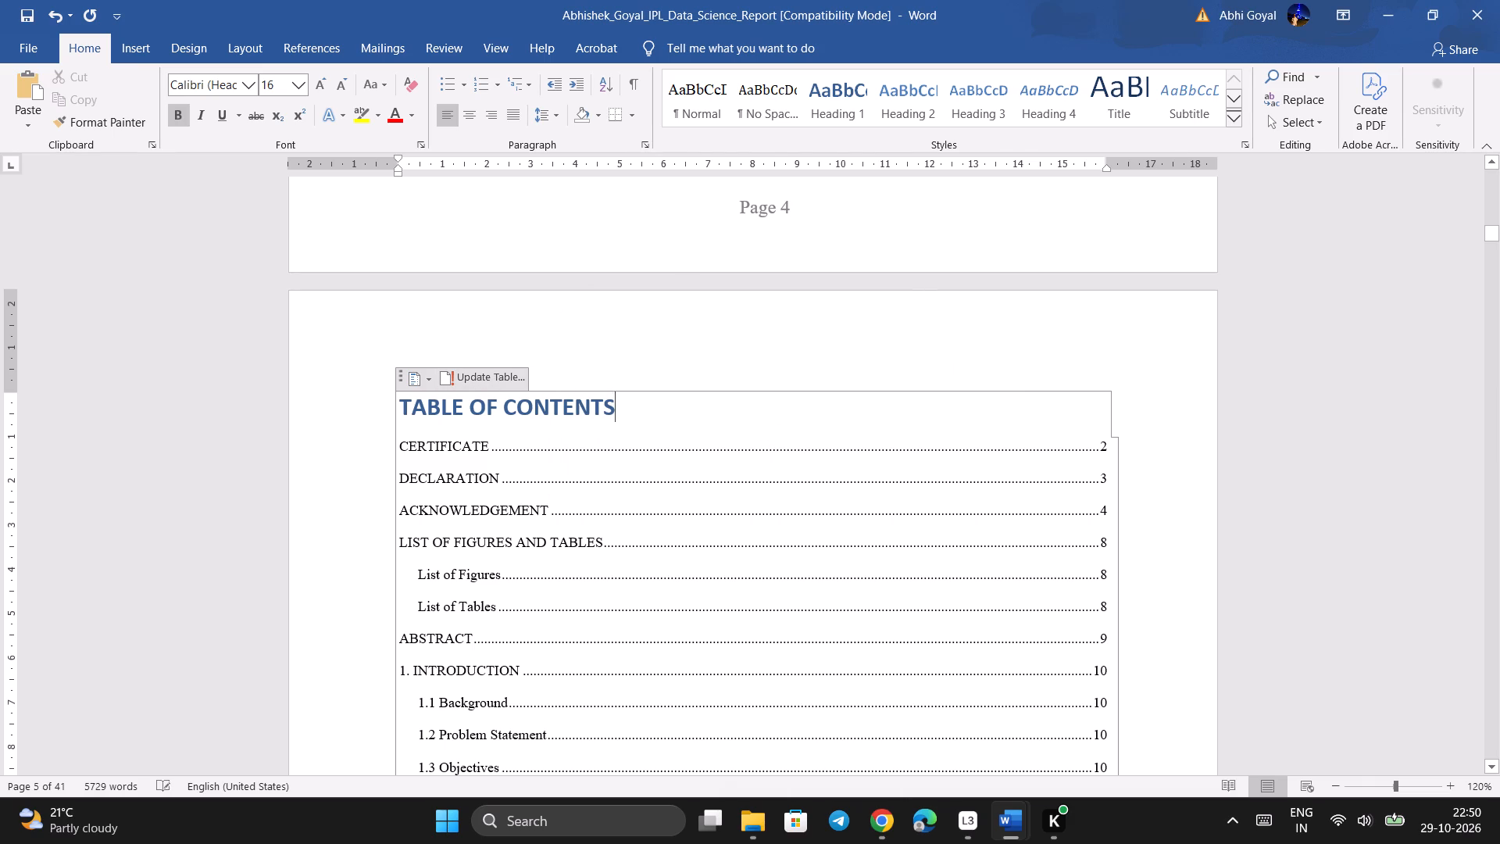
# Check the updated page numbers in the table of contents and the list of figures and front pages that follow.
pyautogui.scroll(-11, 951, 603)
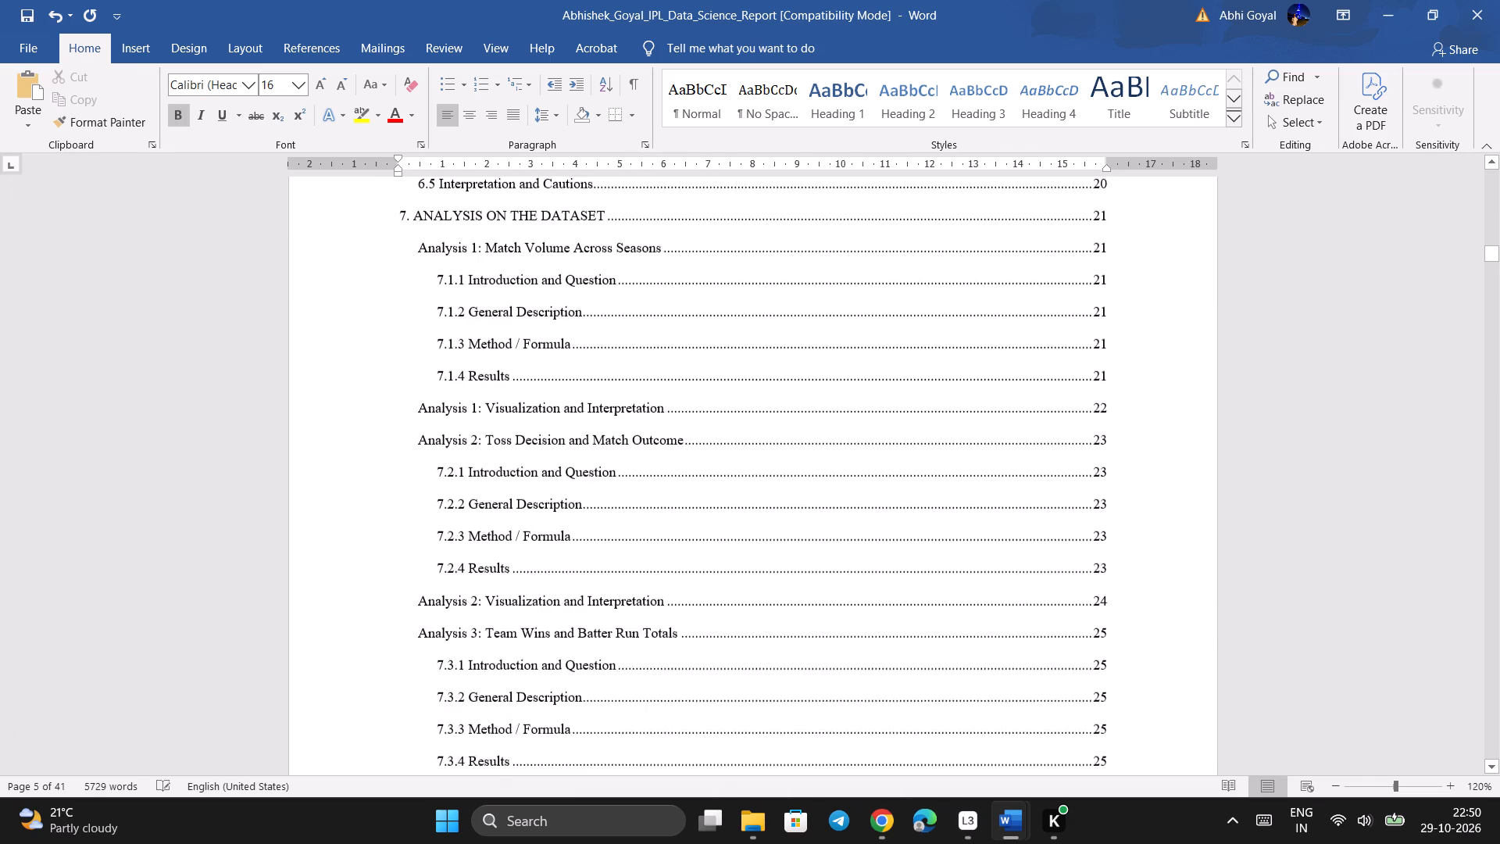
pyautogui.scroll(-15, 951, 603)
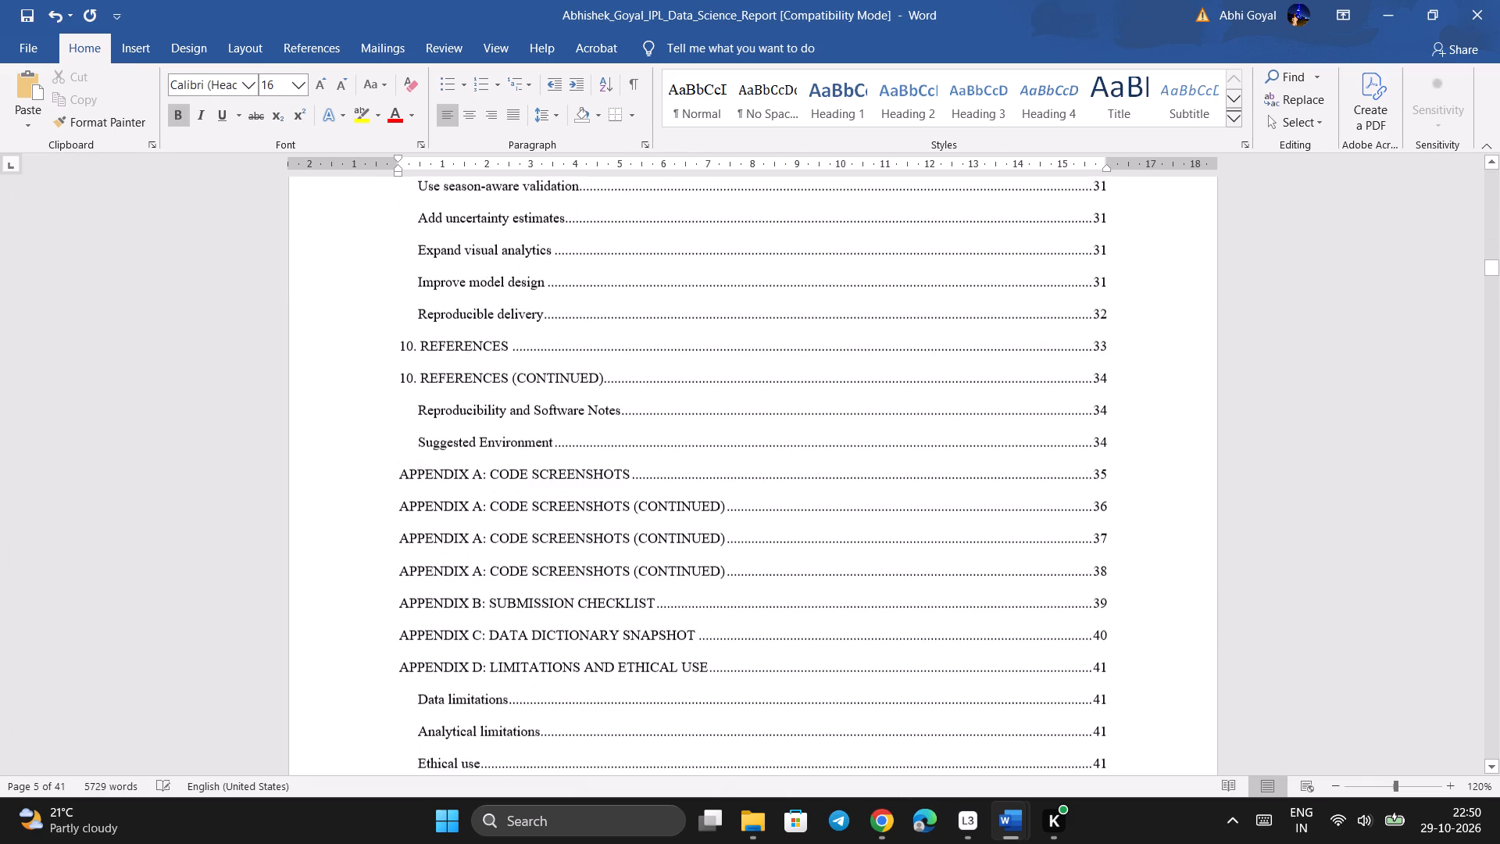
pyautogui.scroll(-1, 951, 603)
pyautogui.scroll(2, 951, 603)
pyautogui.scroll(-5, 951, 603)
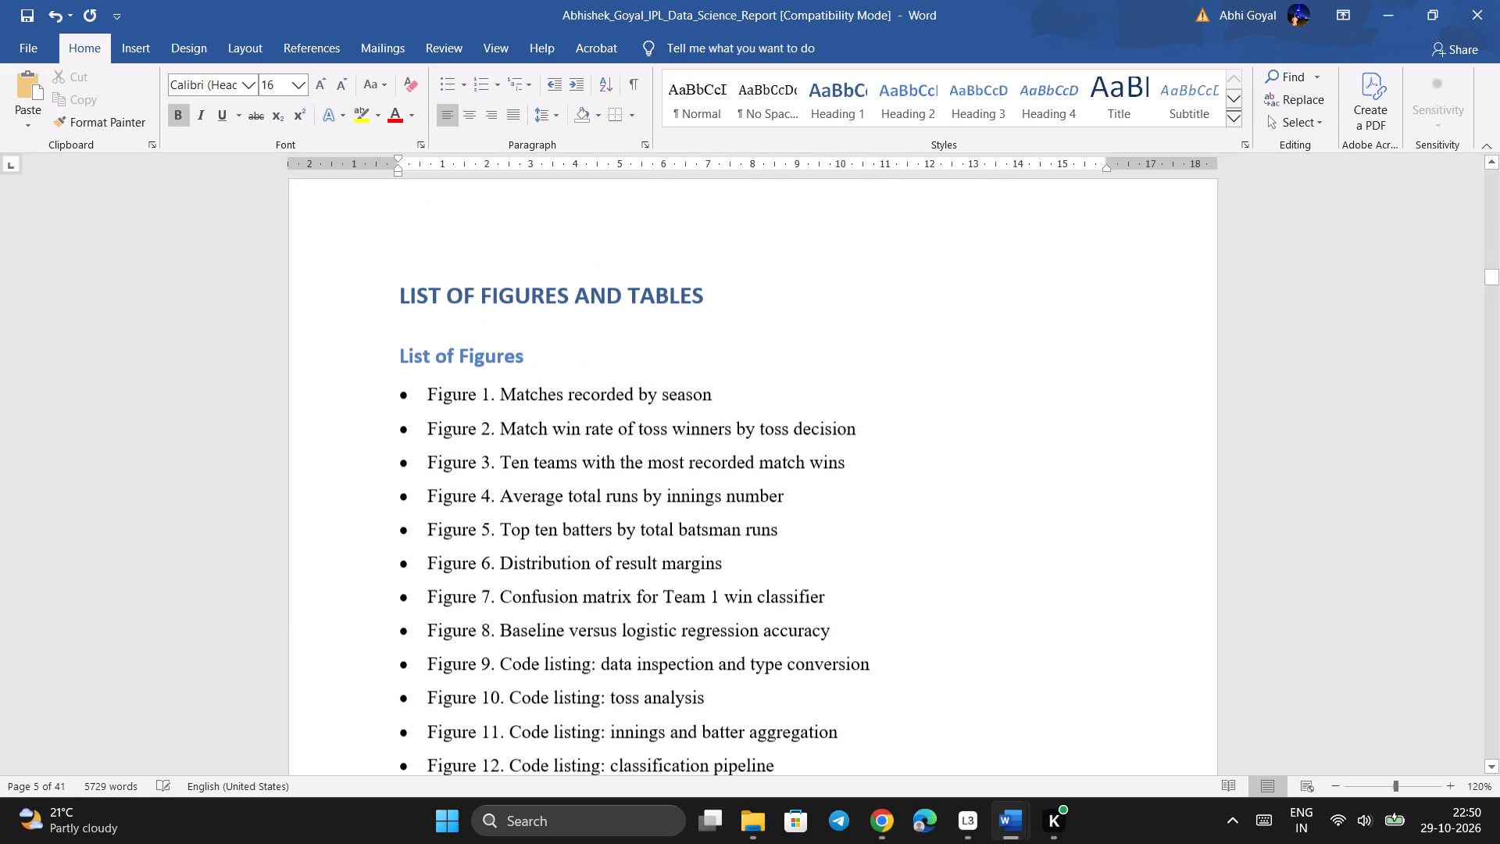
pyautogui.scroll(-12, 951, 603)
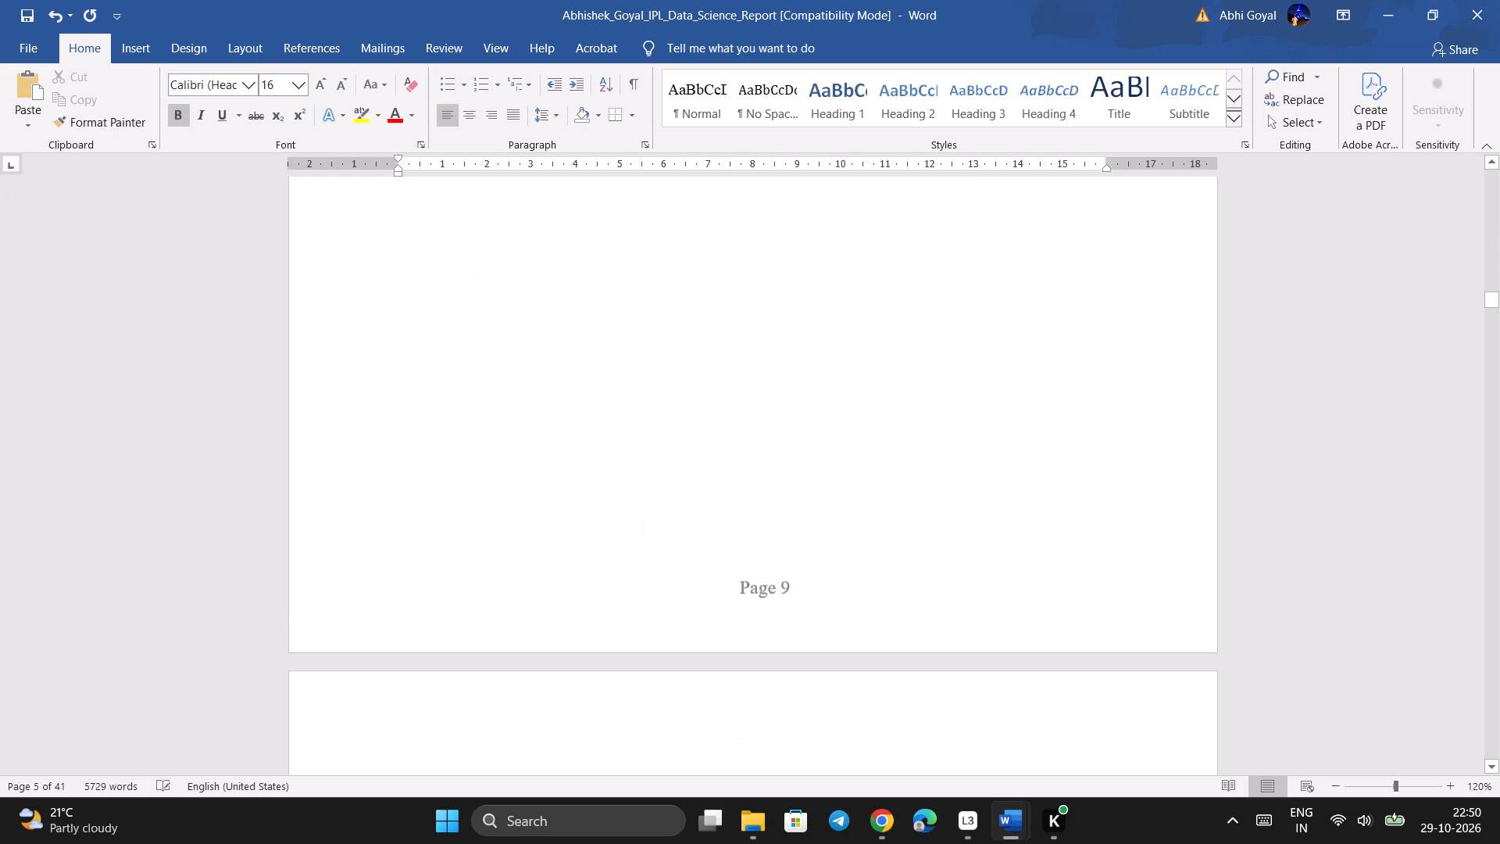
pyautogui.scroll(-9, 951, 603)
pyautogui.press('space')
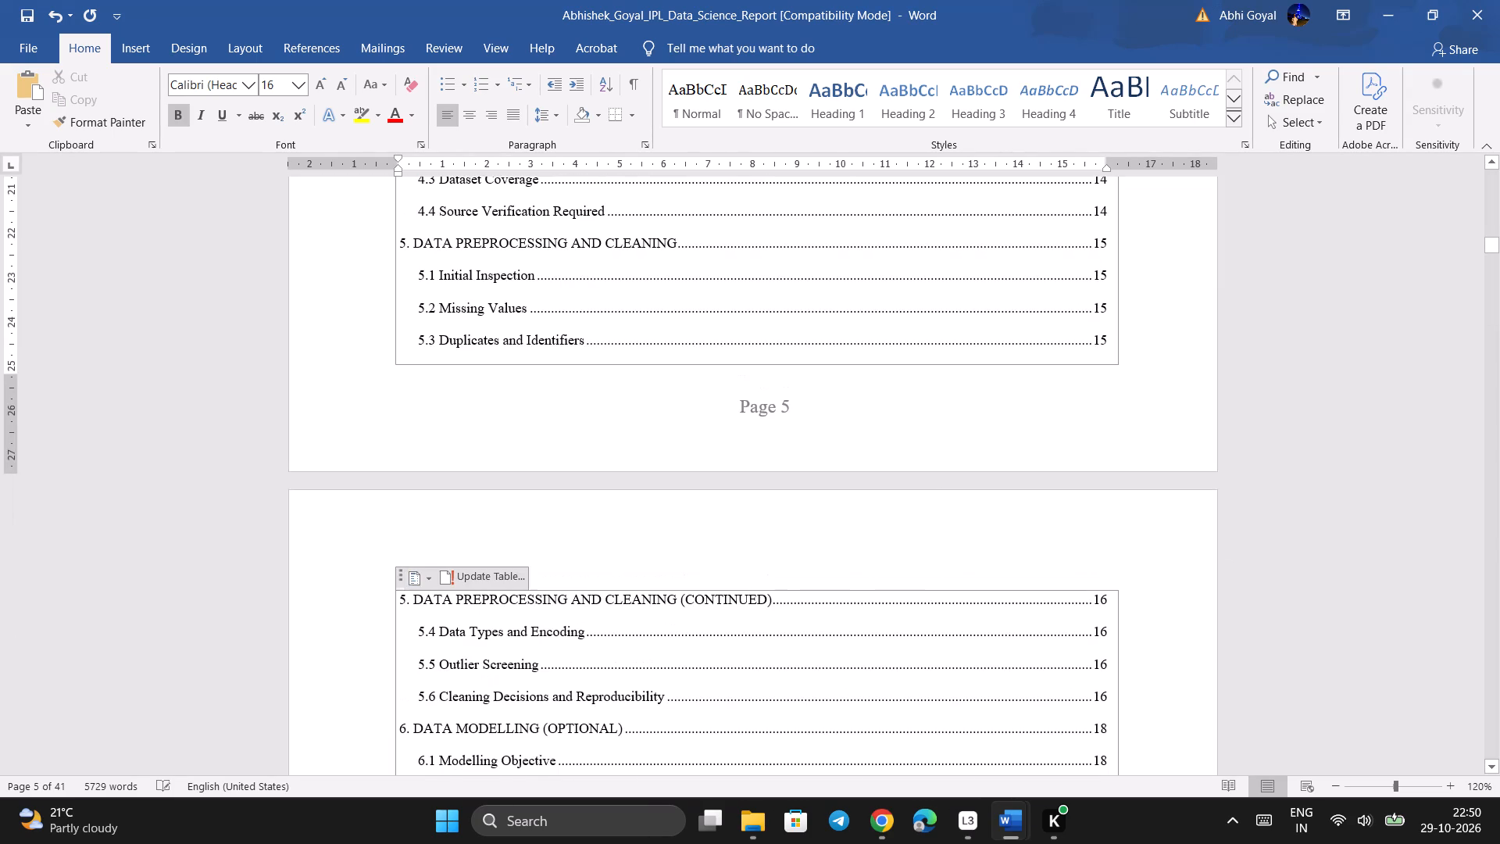
pyautogui.click(1499, 552)
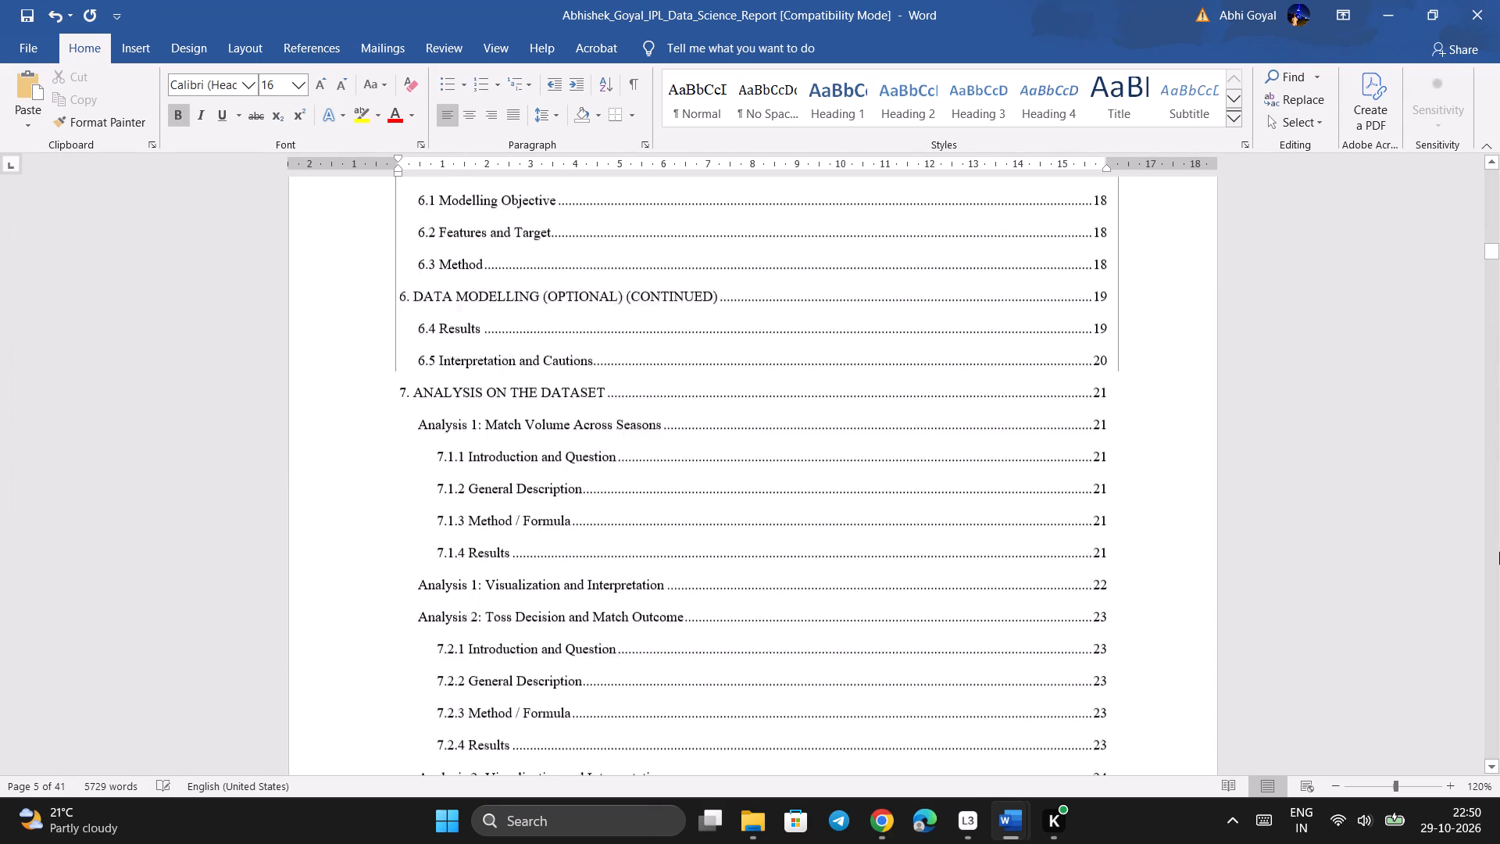
# Return to the cover page and save the report.
pyautogui.scroll(14, 1301, 502)
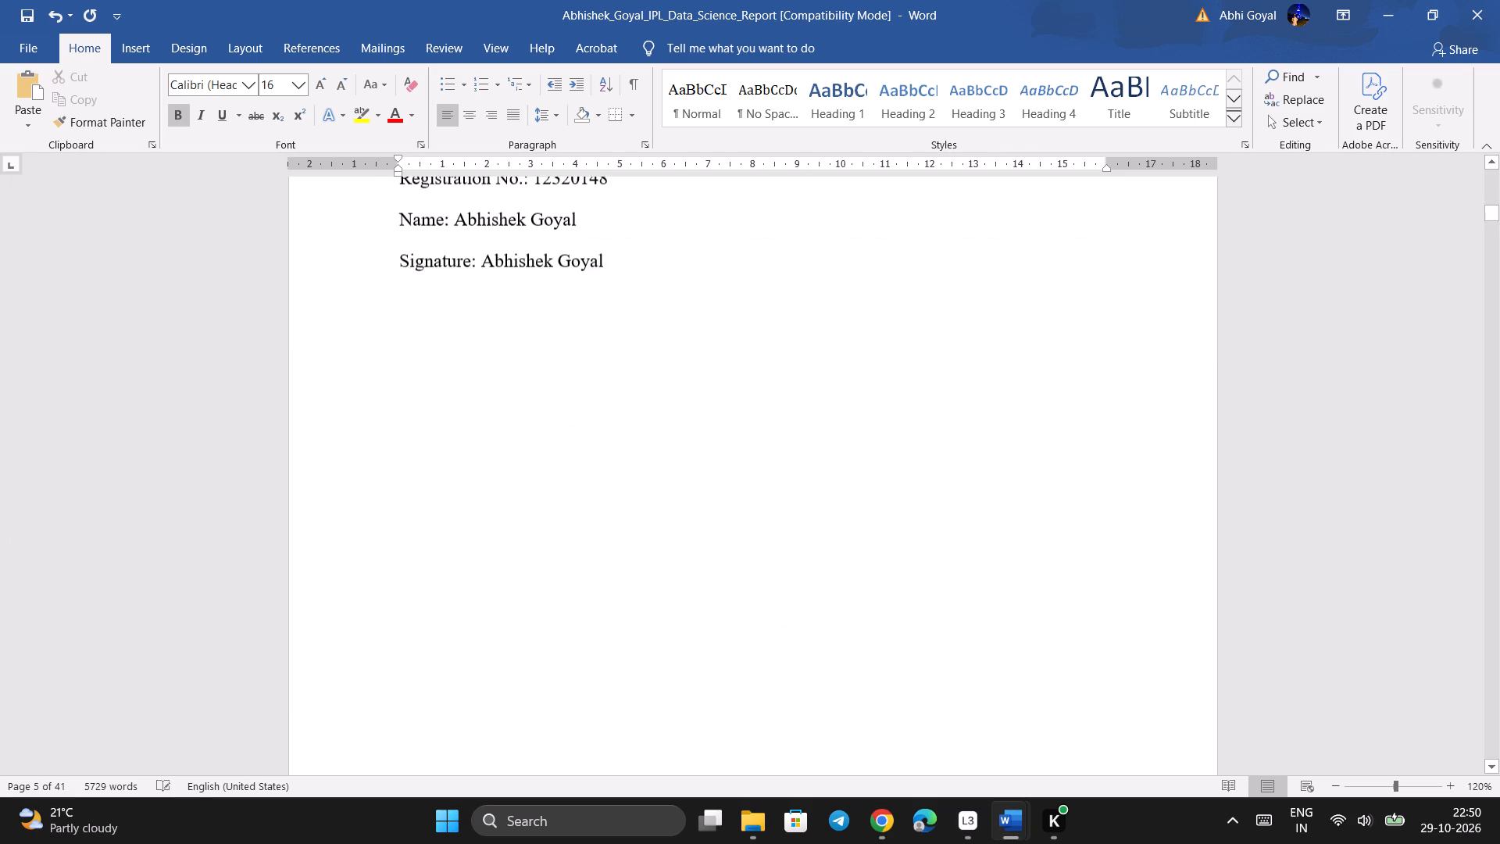
pyautogui.scroll(14, 1301, 502)
pyautogui.hotkey('ctrl', 's')
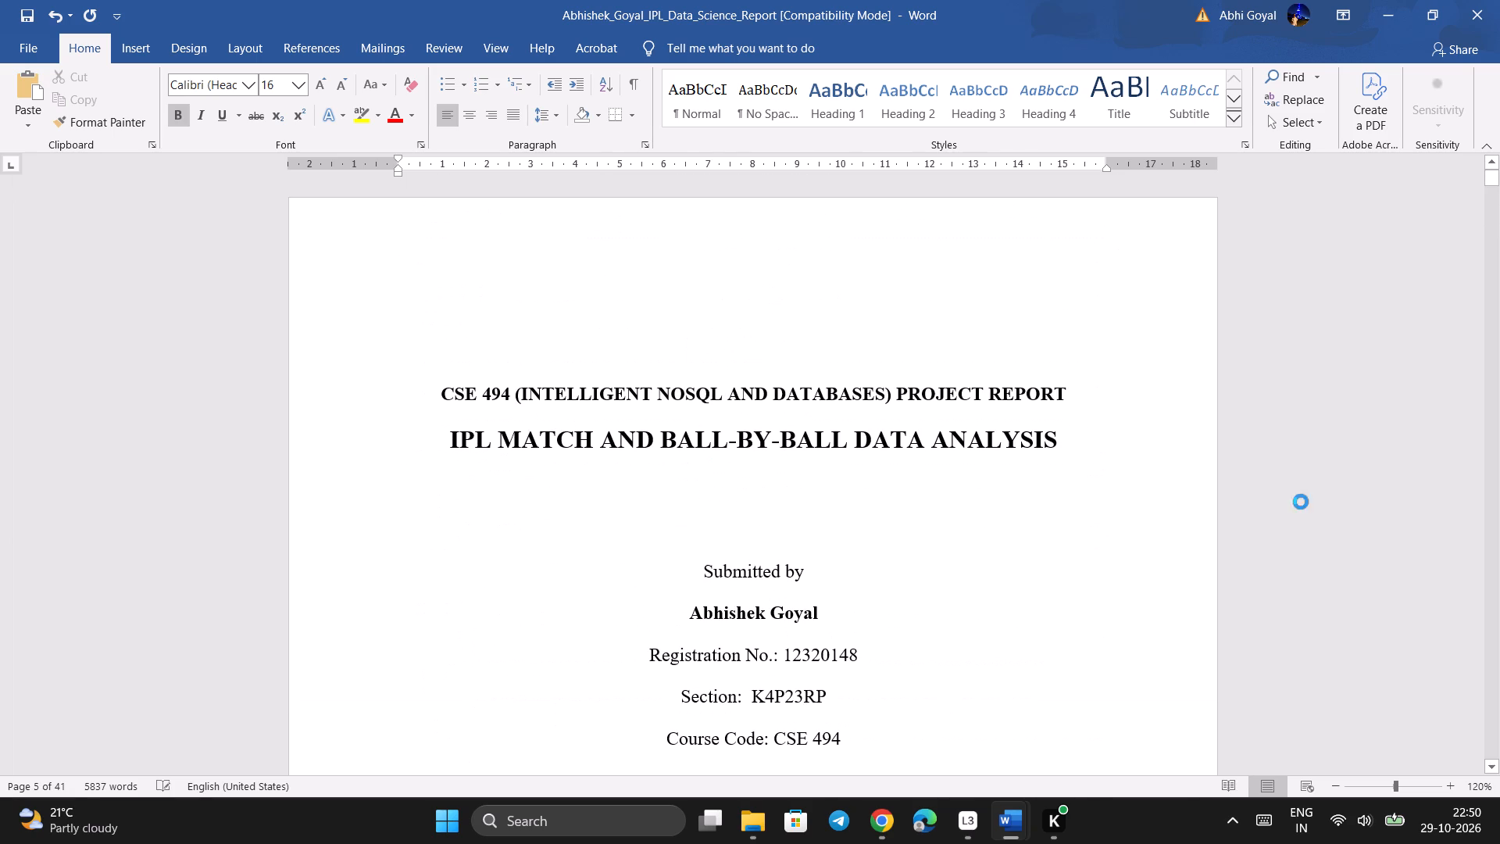
pyautogui.hotkey('ctrl', 's')
pyautogui.hotkey('ctrl', 's')
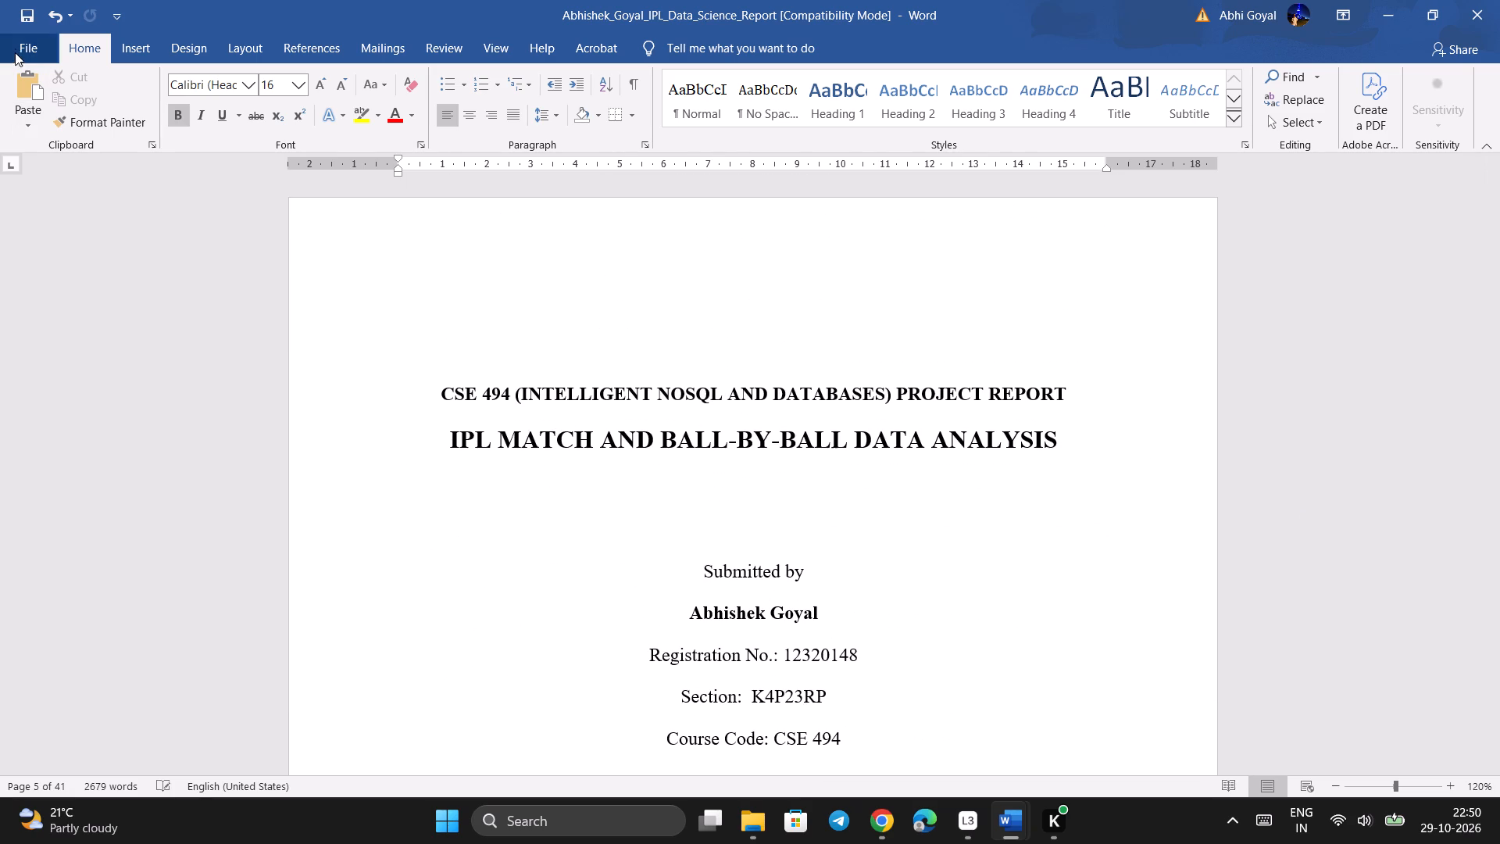
# Open the report's file commands for saving, printing and exporting.
pyautogui.click(15, 51)
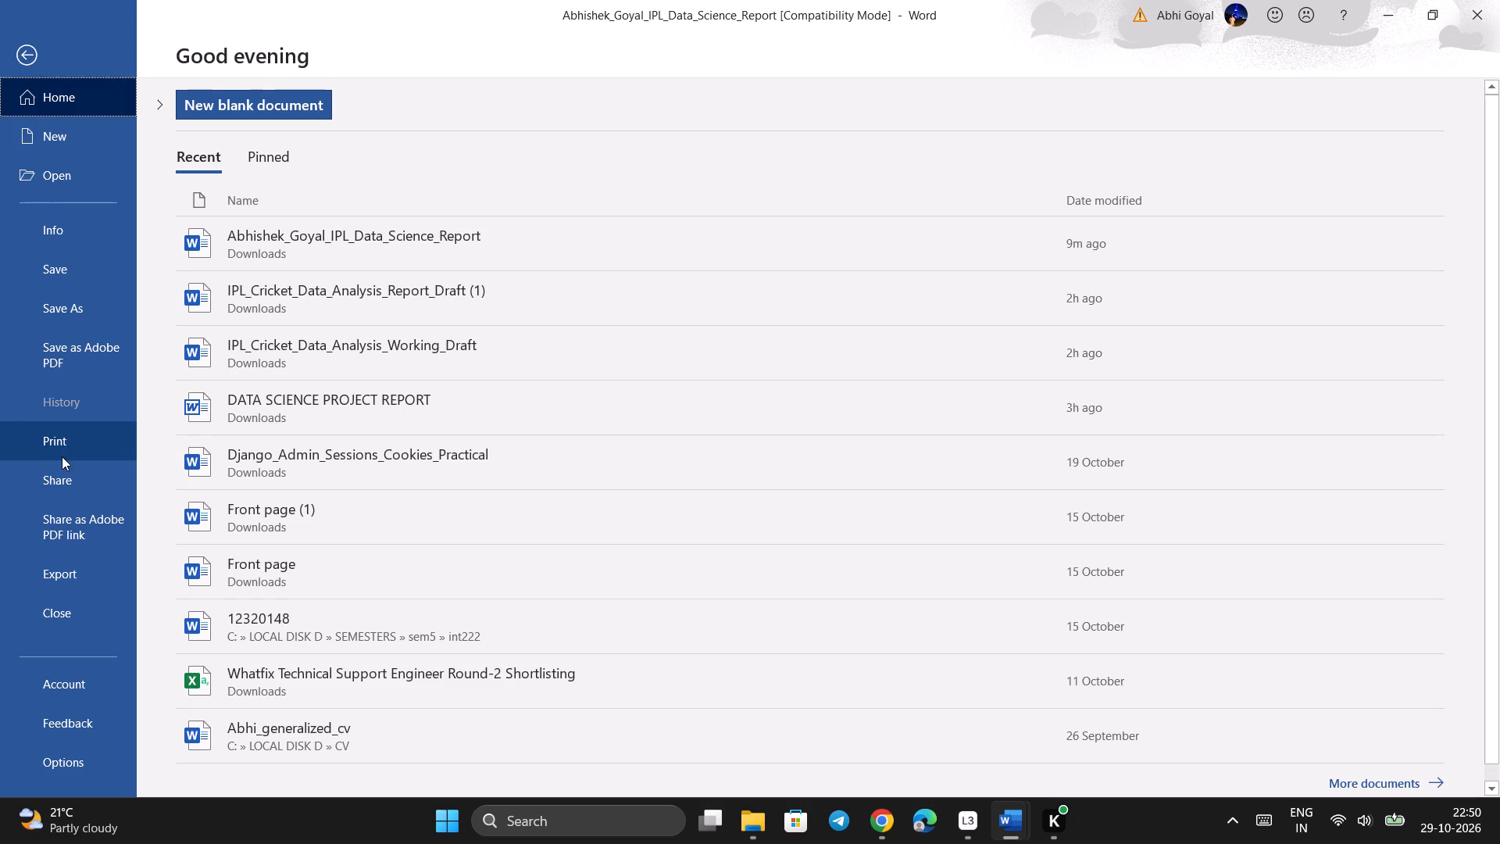
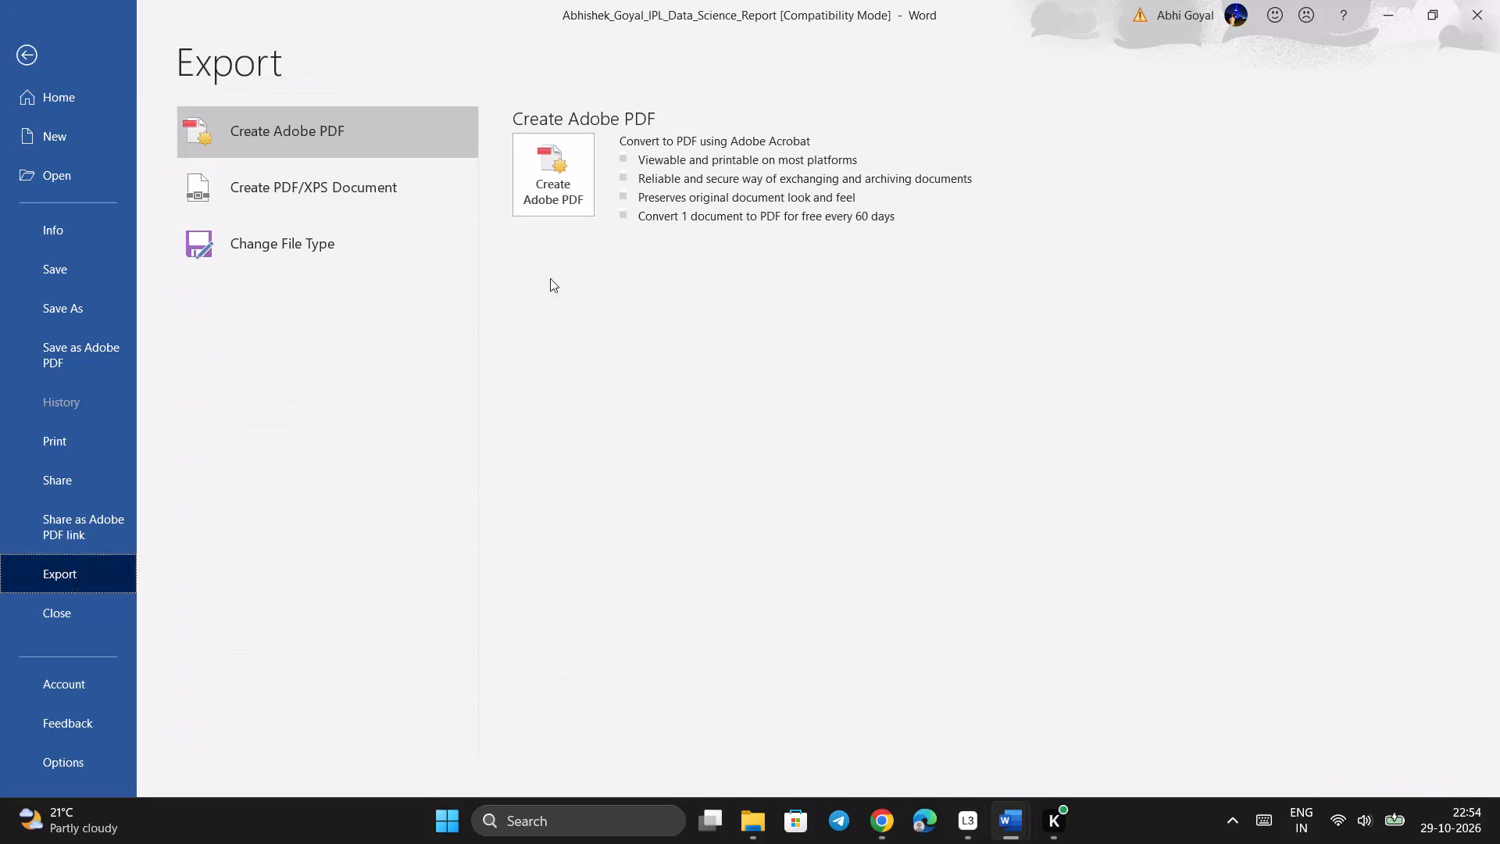
# Start a PDF/XPS export of the report and set the destination to LOCAL DISK D > SEMESTERS > sem7 on the SSD Windows (C:) drive.
pyautogui.click(330, 198)
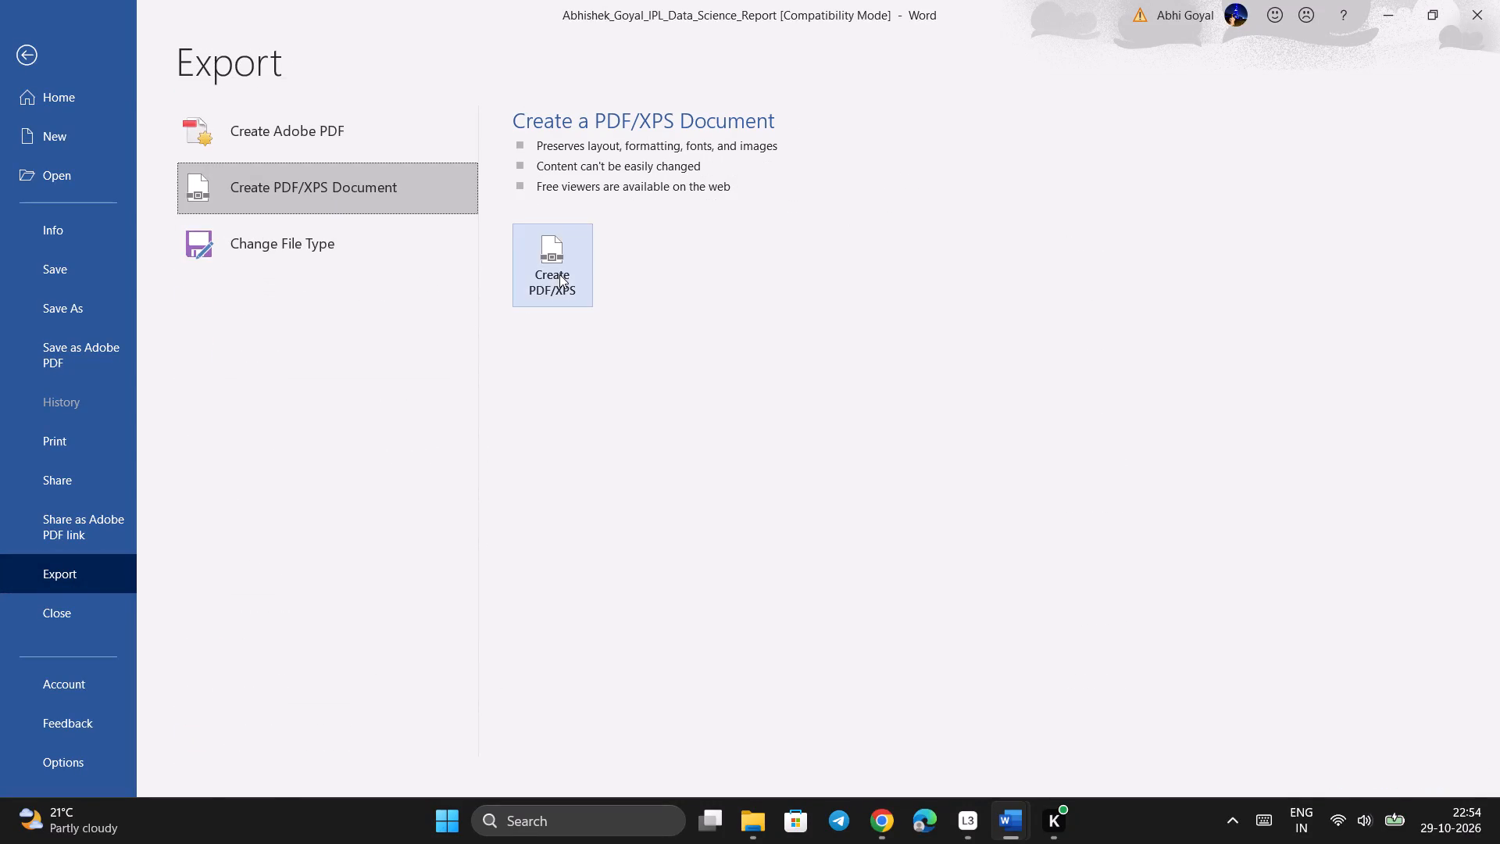
pyautogui.click(559, 274)
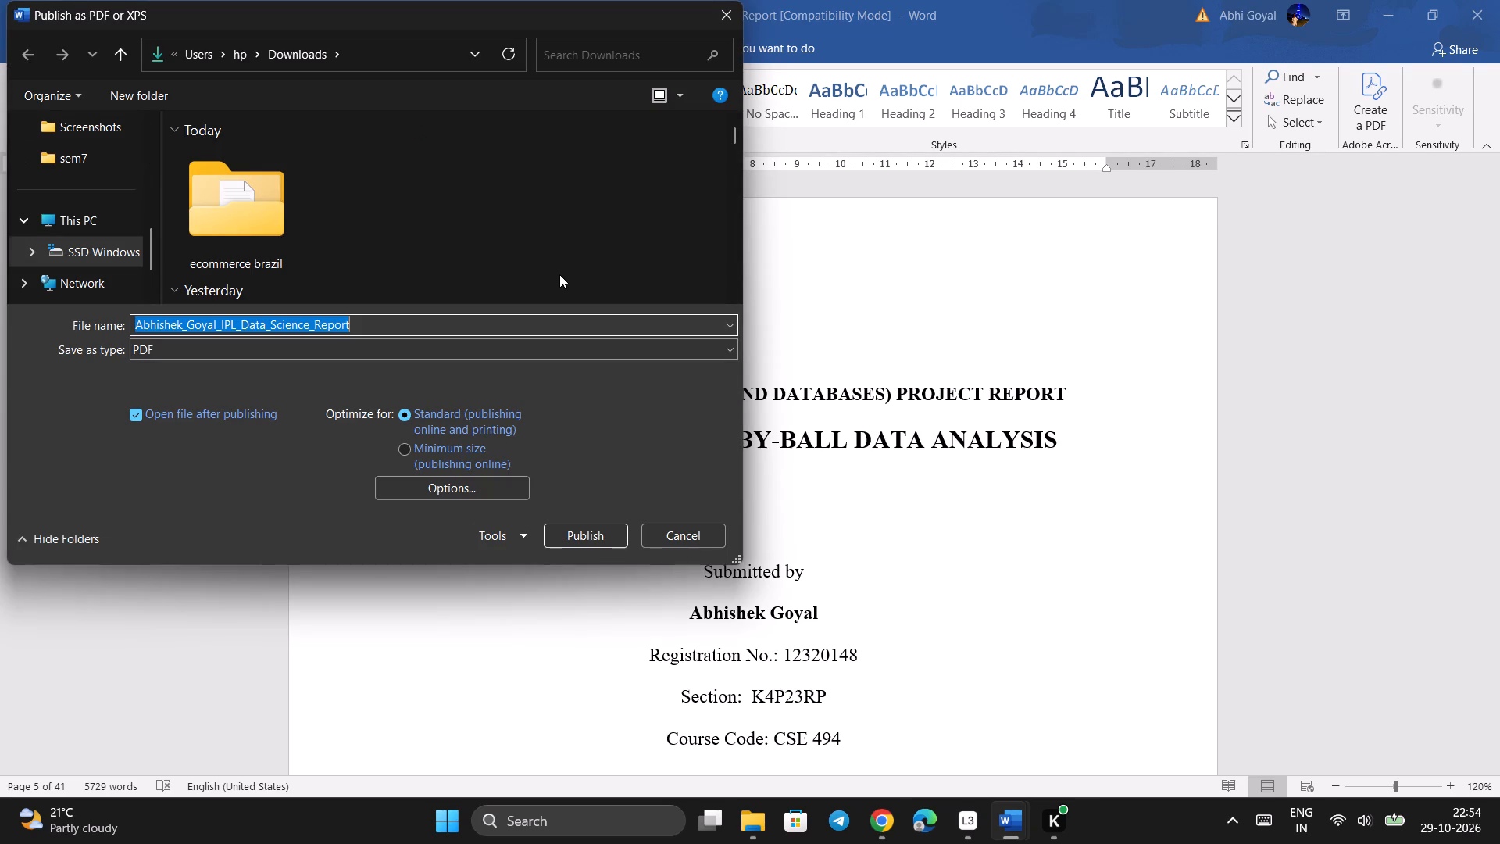
pyautogui.scroll(6, 64, 159)
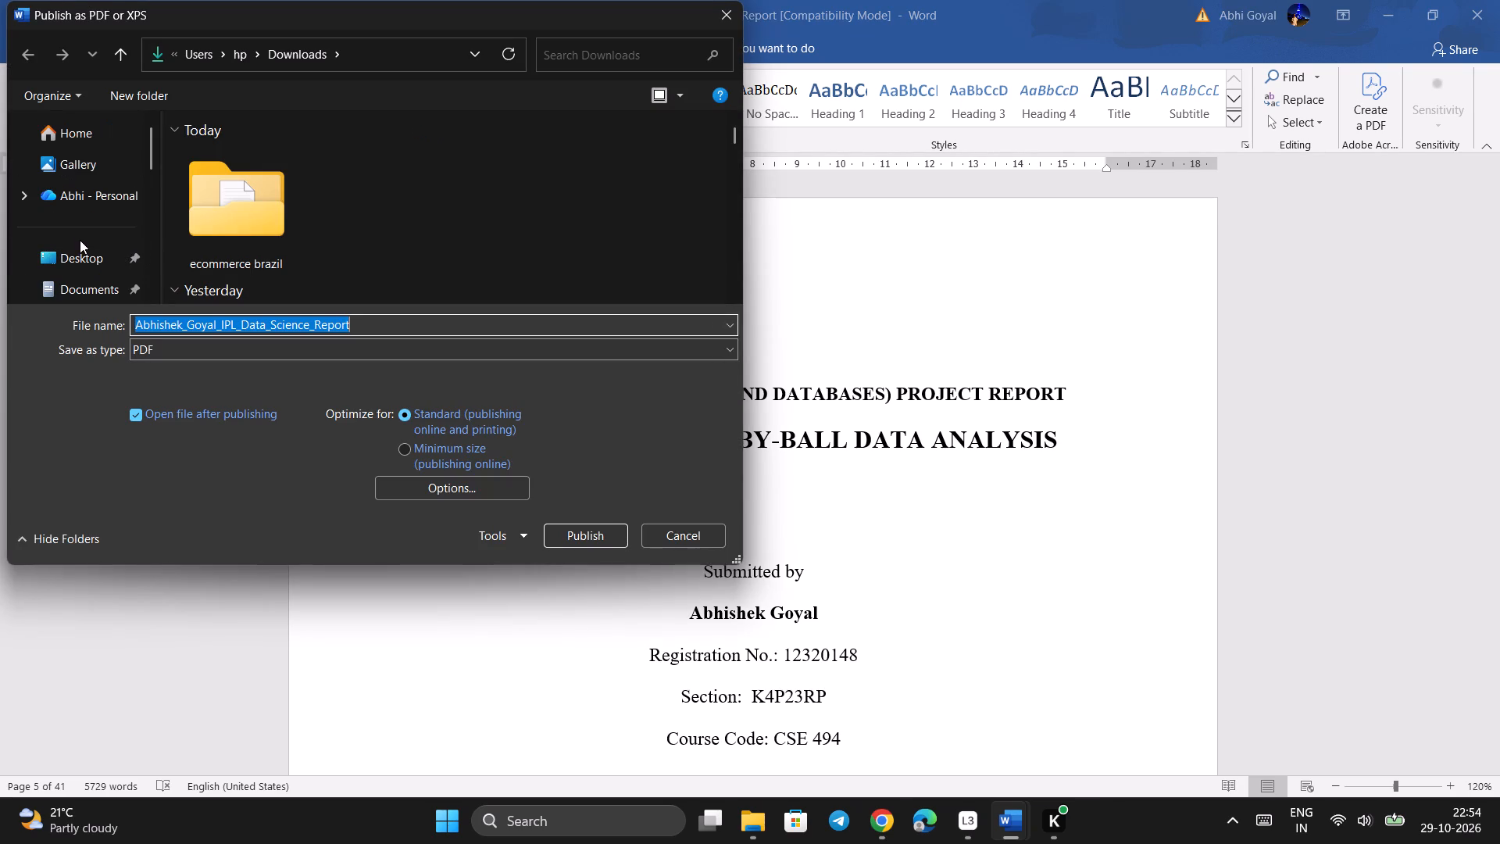
pyautogui.scroll(-2, 80, 240)
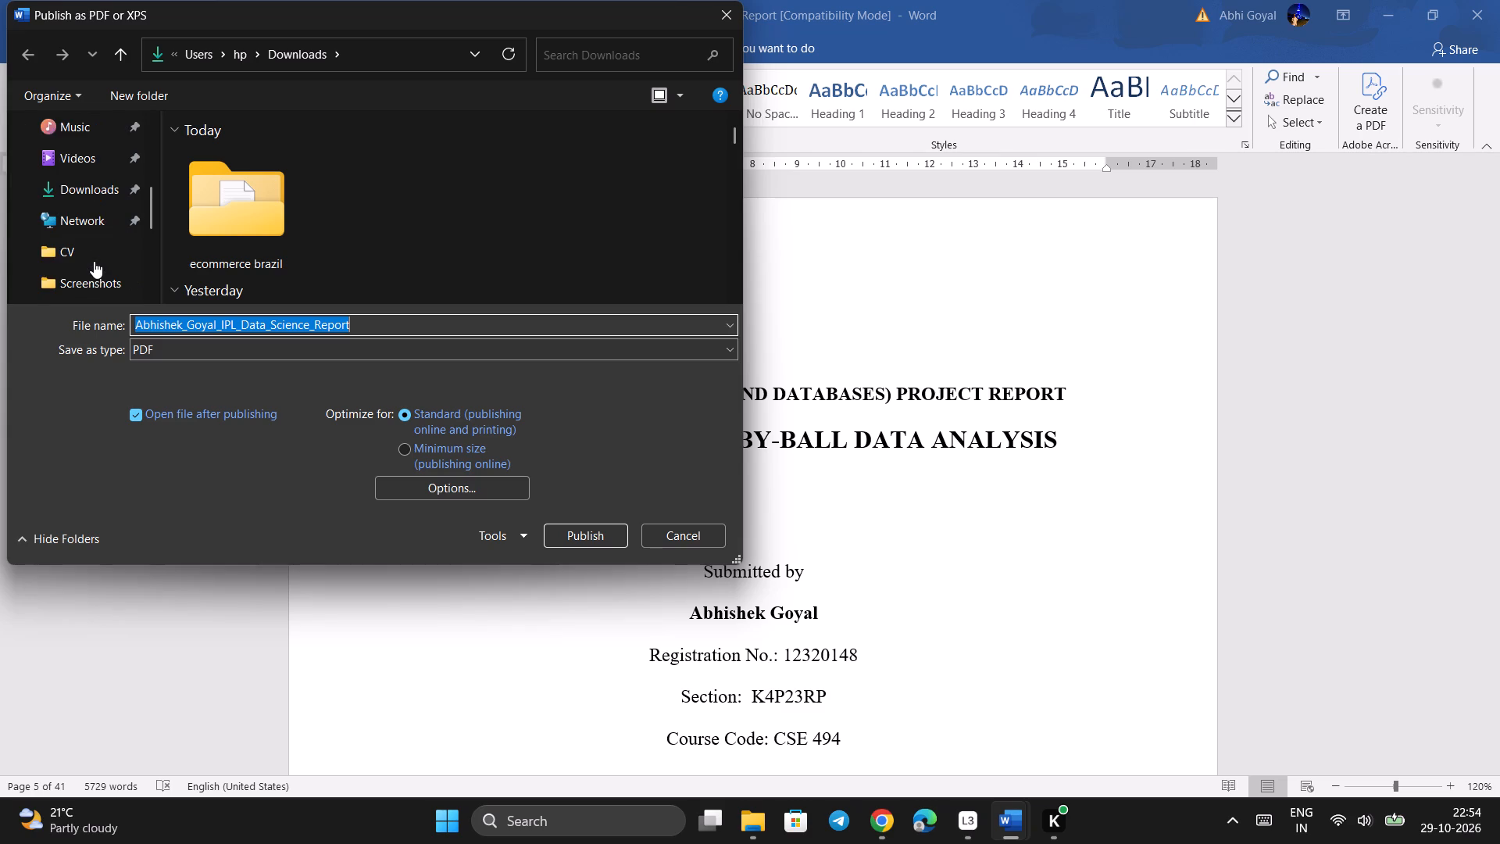
pyautogui.click(89, 141)
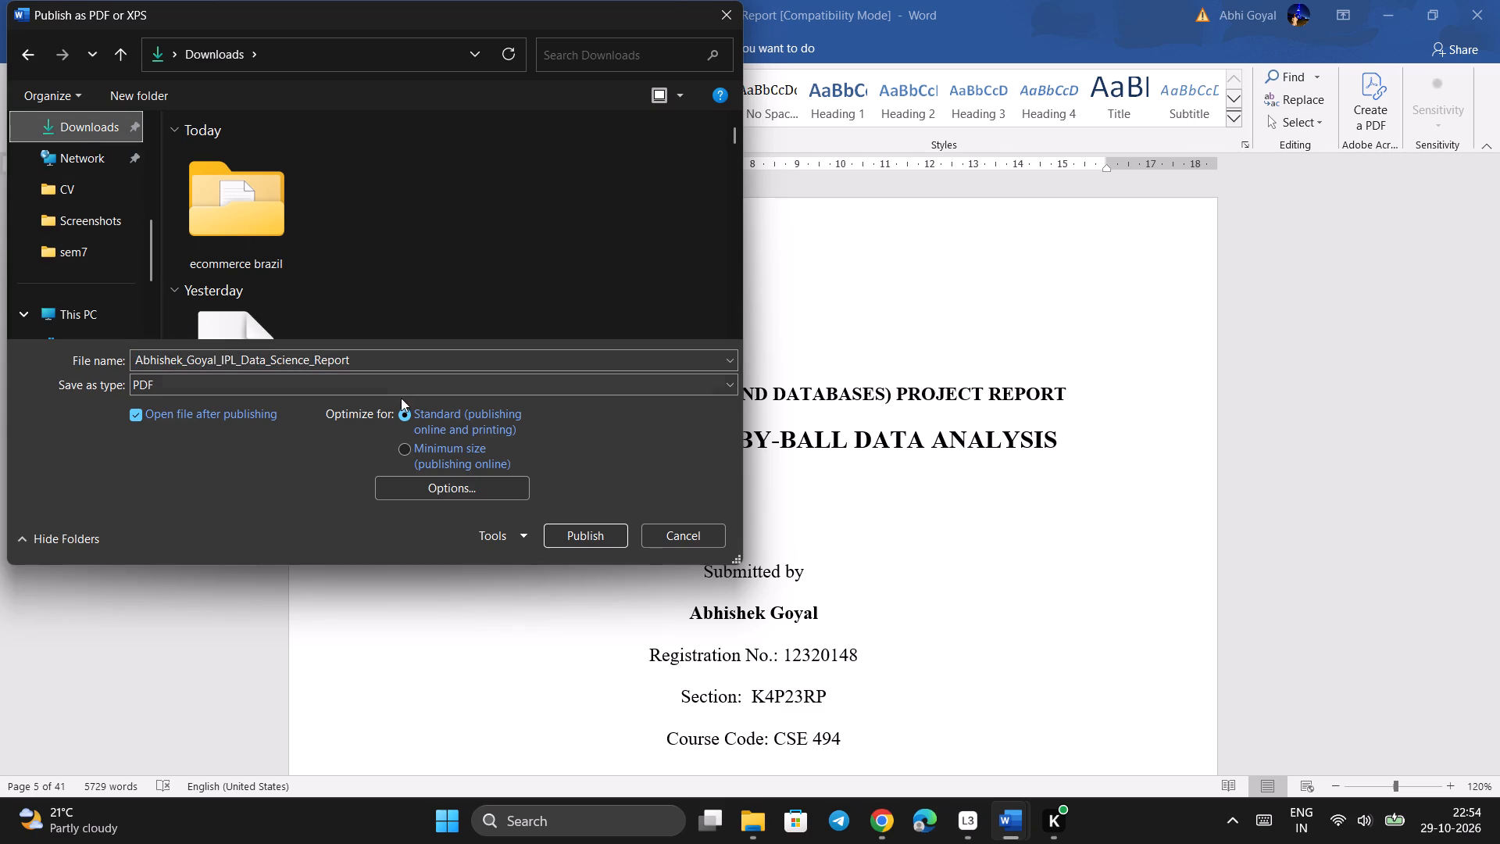
pyautogui.scroll(-1, 97, 302)
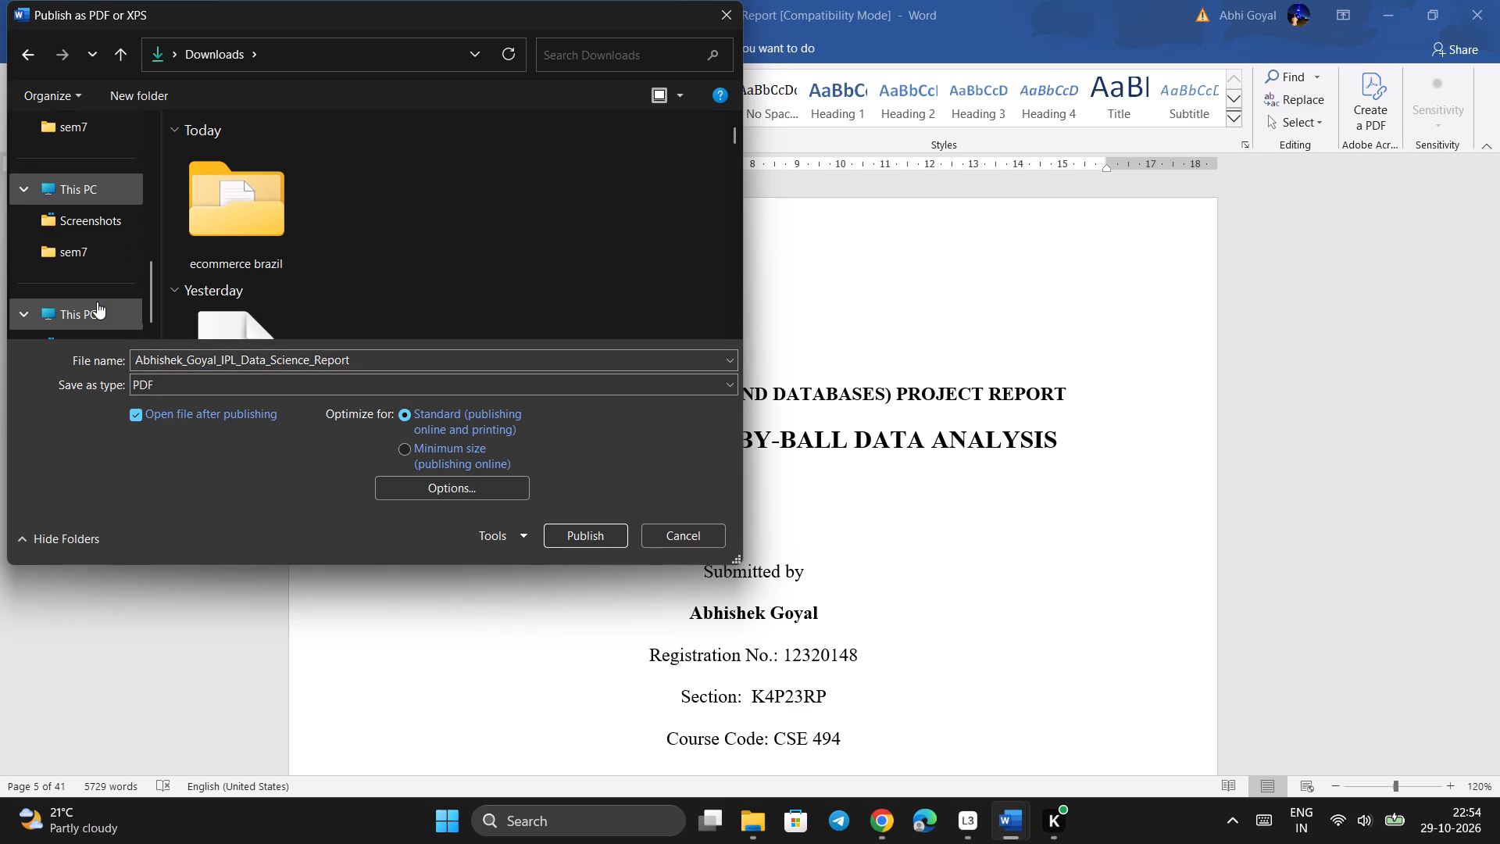
pyautogui.click(80, 224)
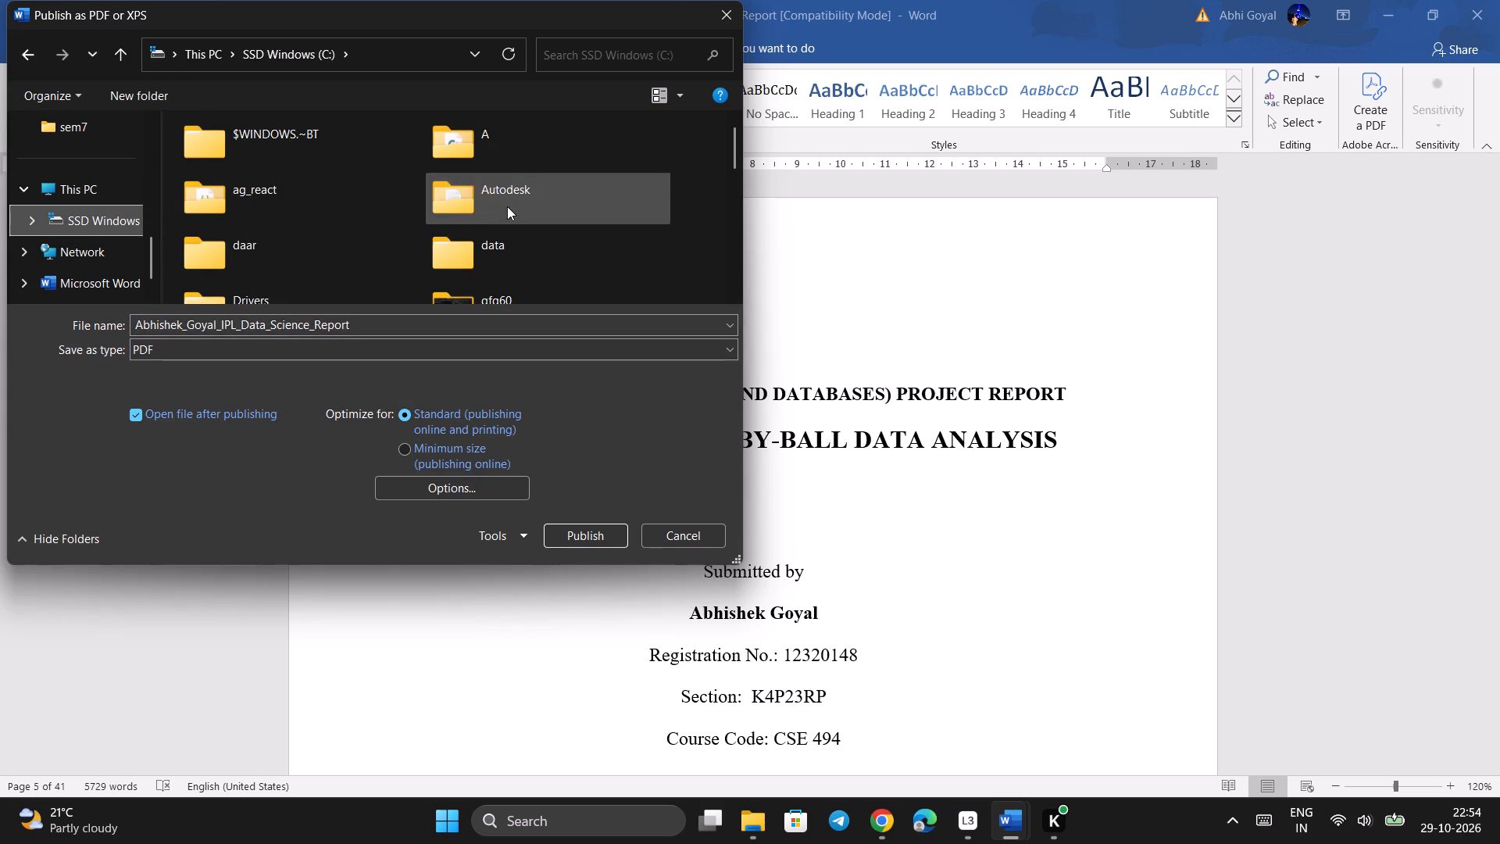
pyautogui.scroll(-1, 493, 227)
pyautogui.tripleClick(380, 219)
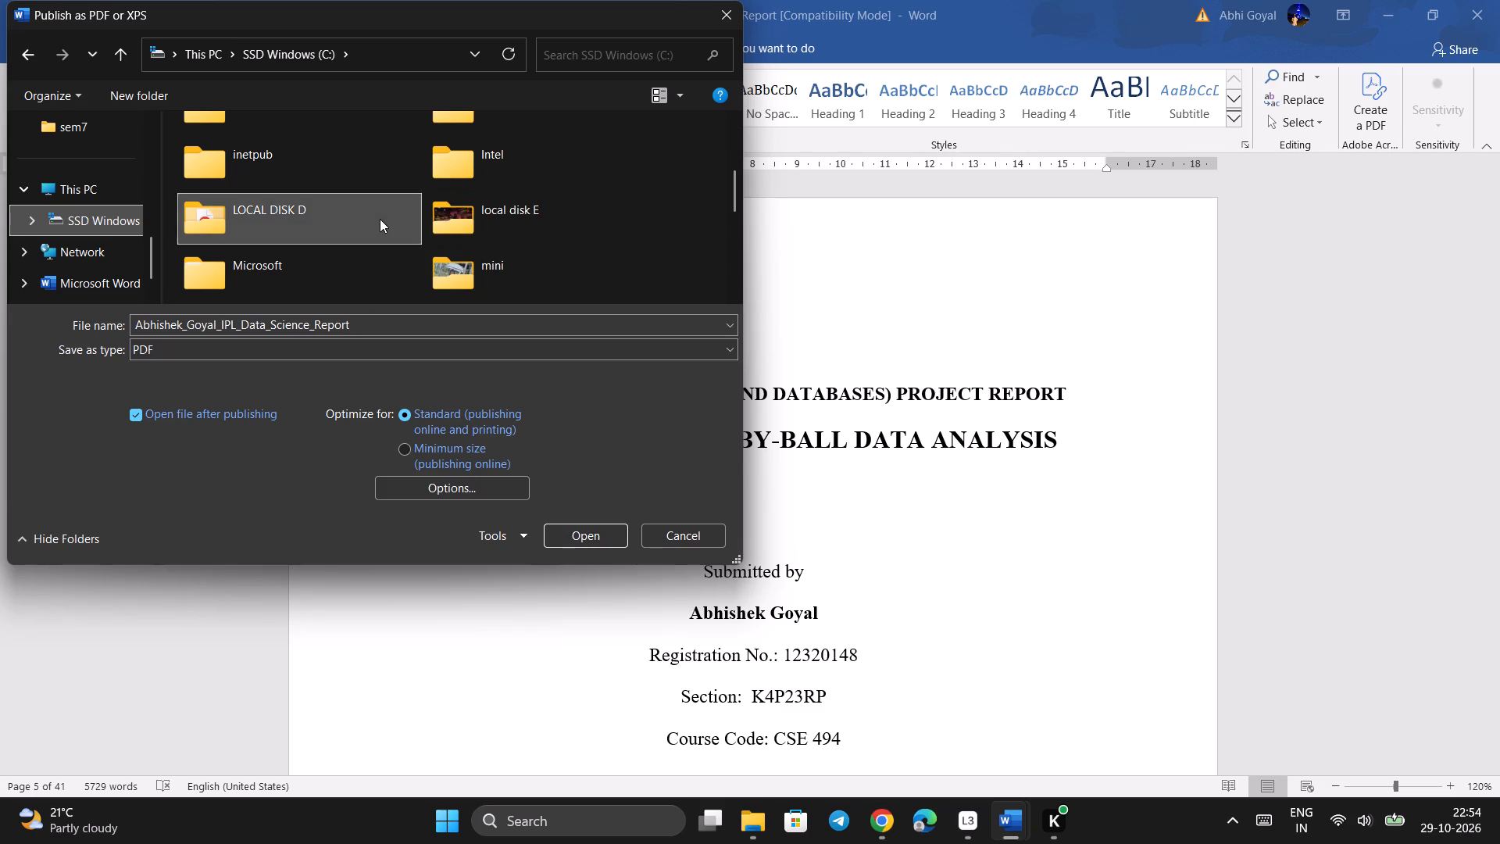
pyautogui.scroll(-6, 380, 219)
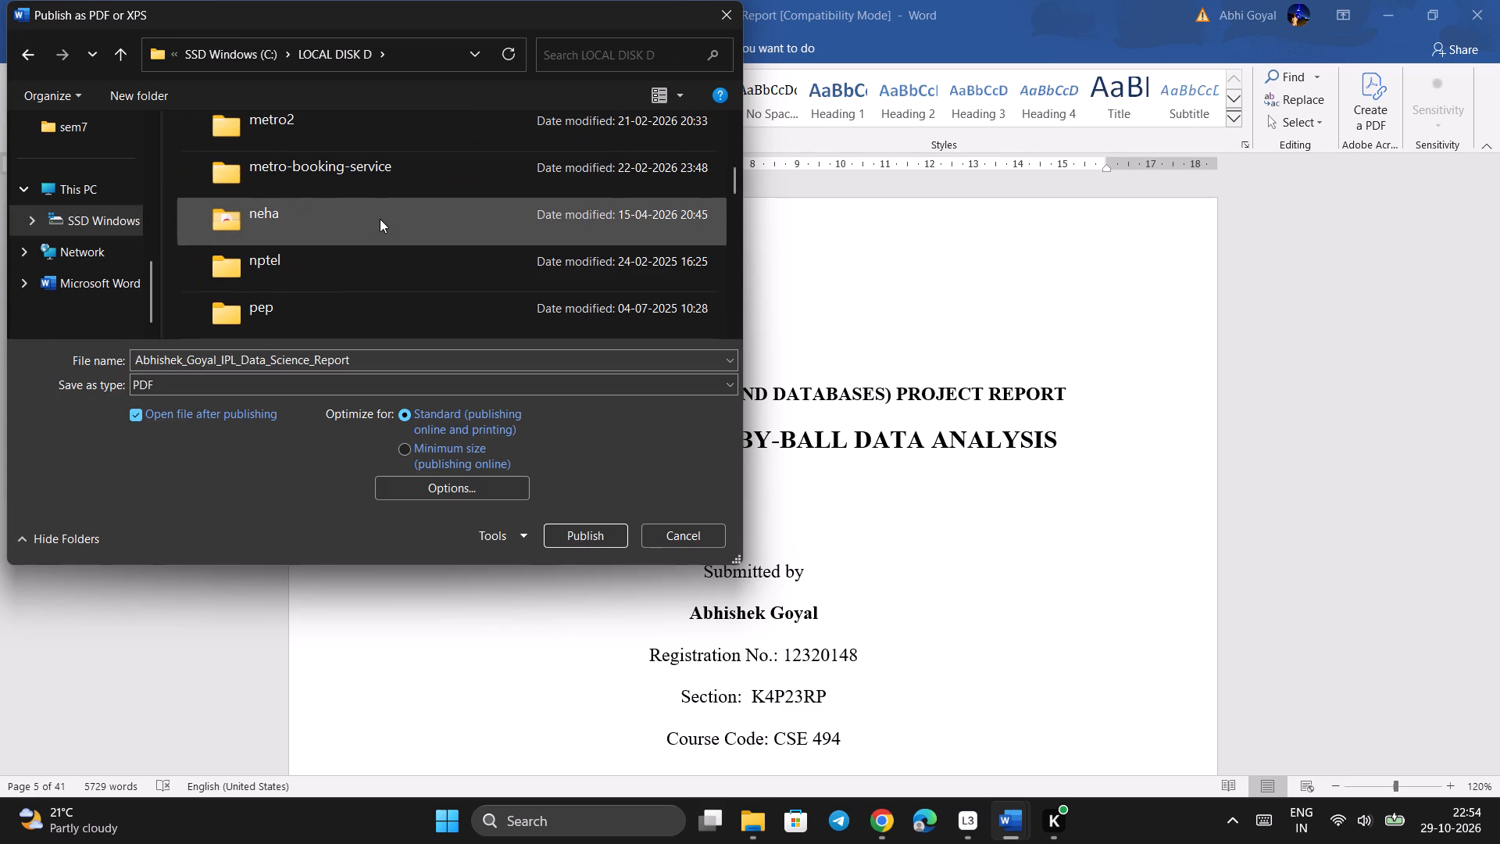
pyautogui.scroll(-2, 380, 219)
pyautogui.scroll(1, 380, 219)
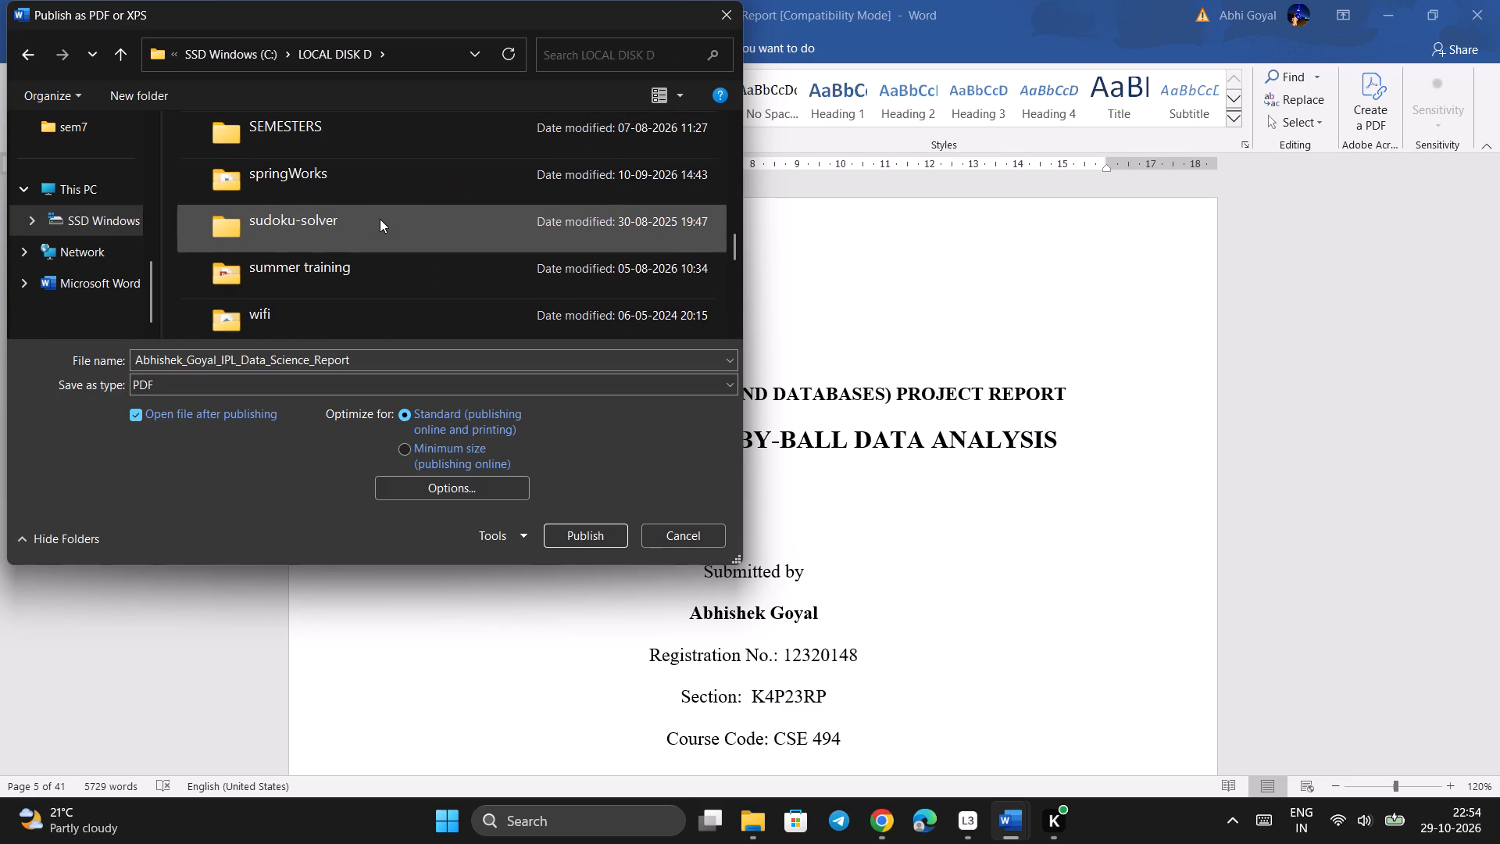
pyautogui.tripleClick(380, 219)
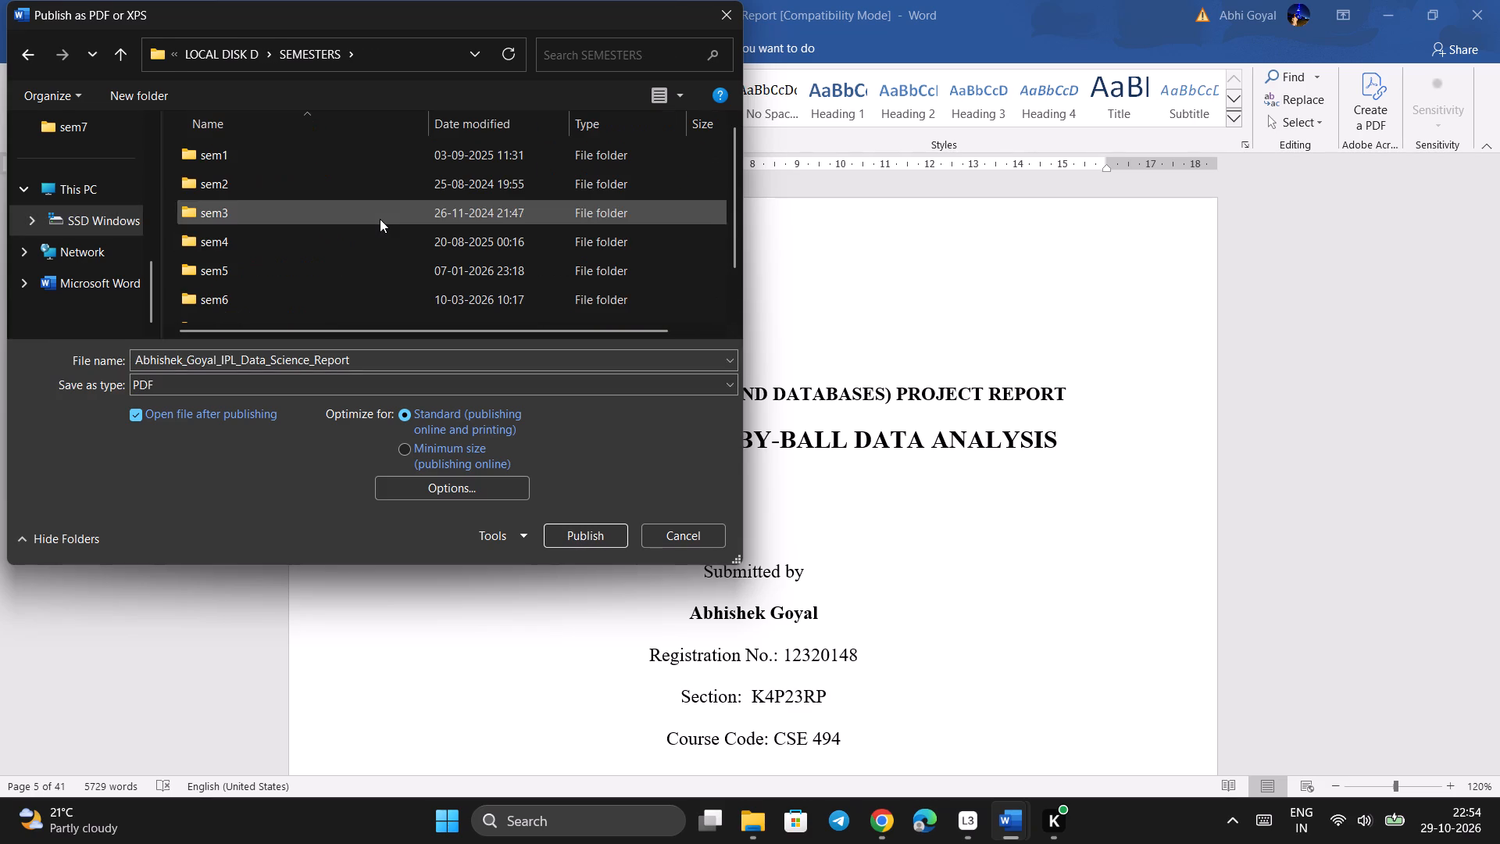
pyautogui.scroll(-1, 324, 310)
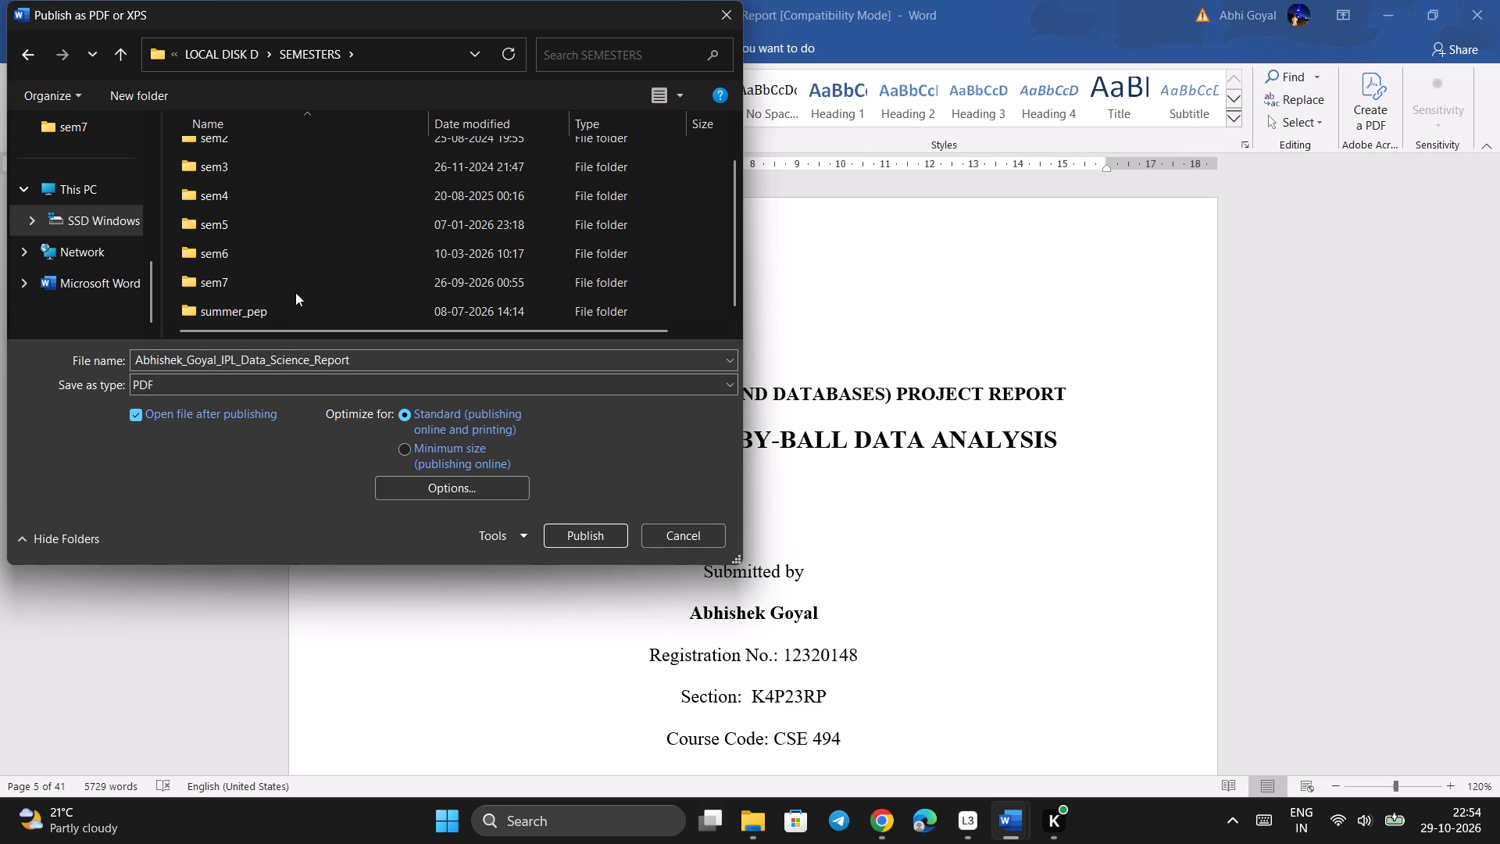
pyautogui.tripleClick(295, 292)
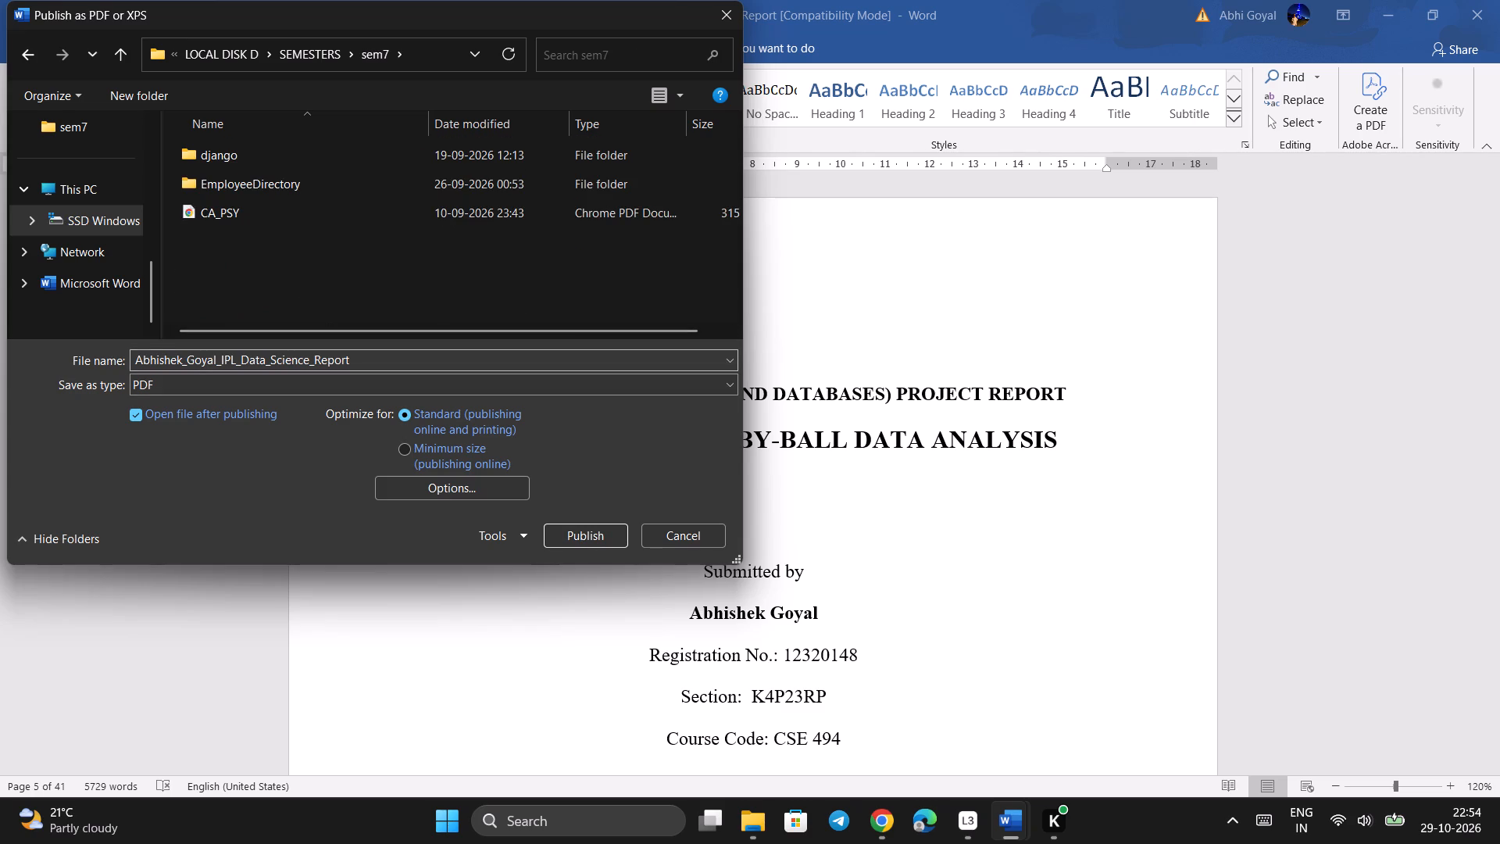
# Replace the suggested file name of the exported PDF with IPL_DATA.
pyautogui.moveTo(359, 364); pyautogui.dragTo(213, 342)
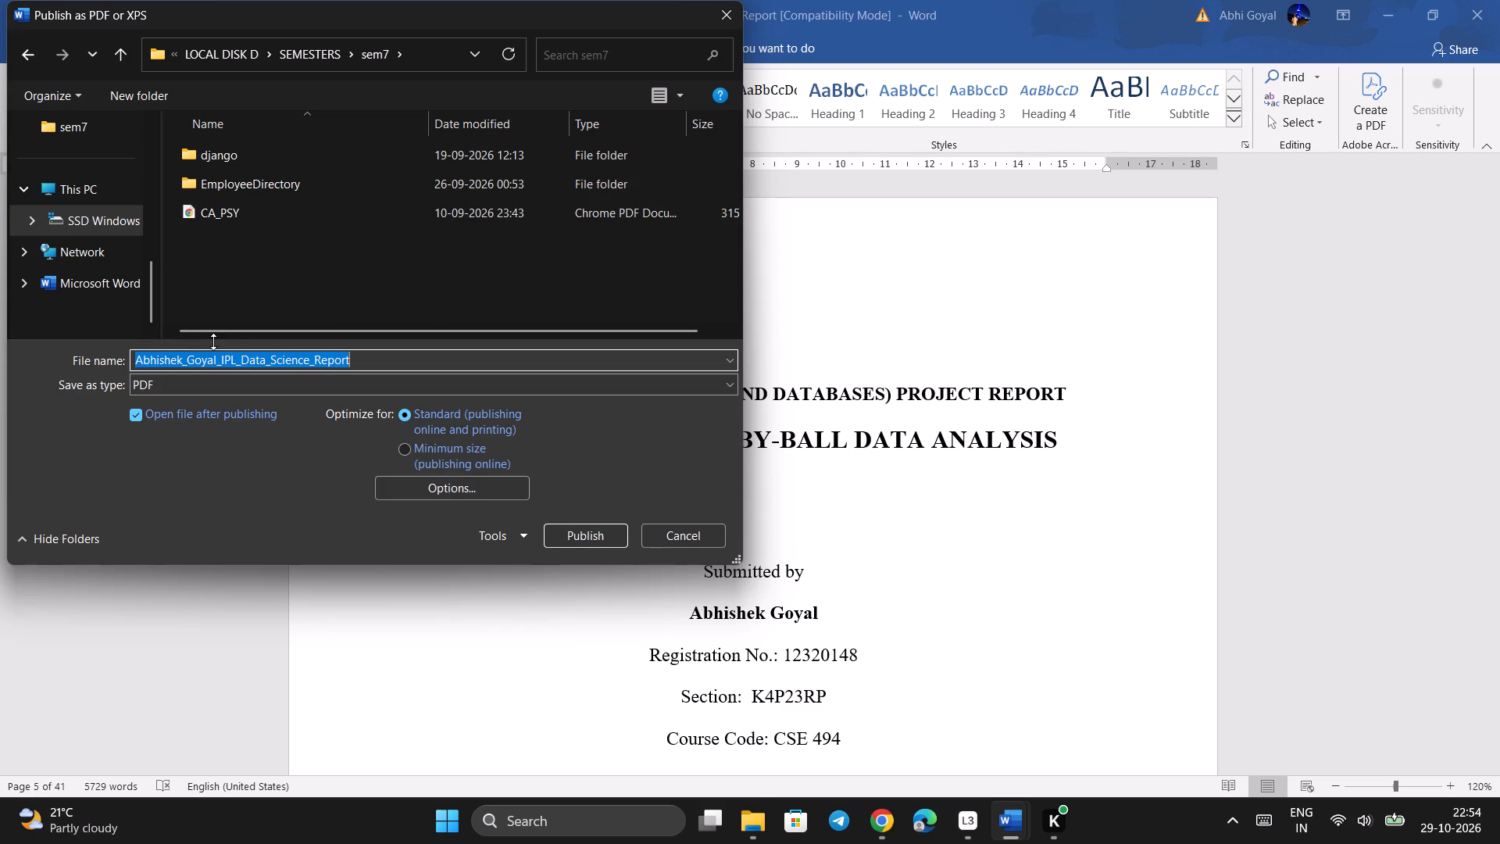
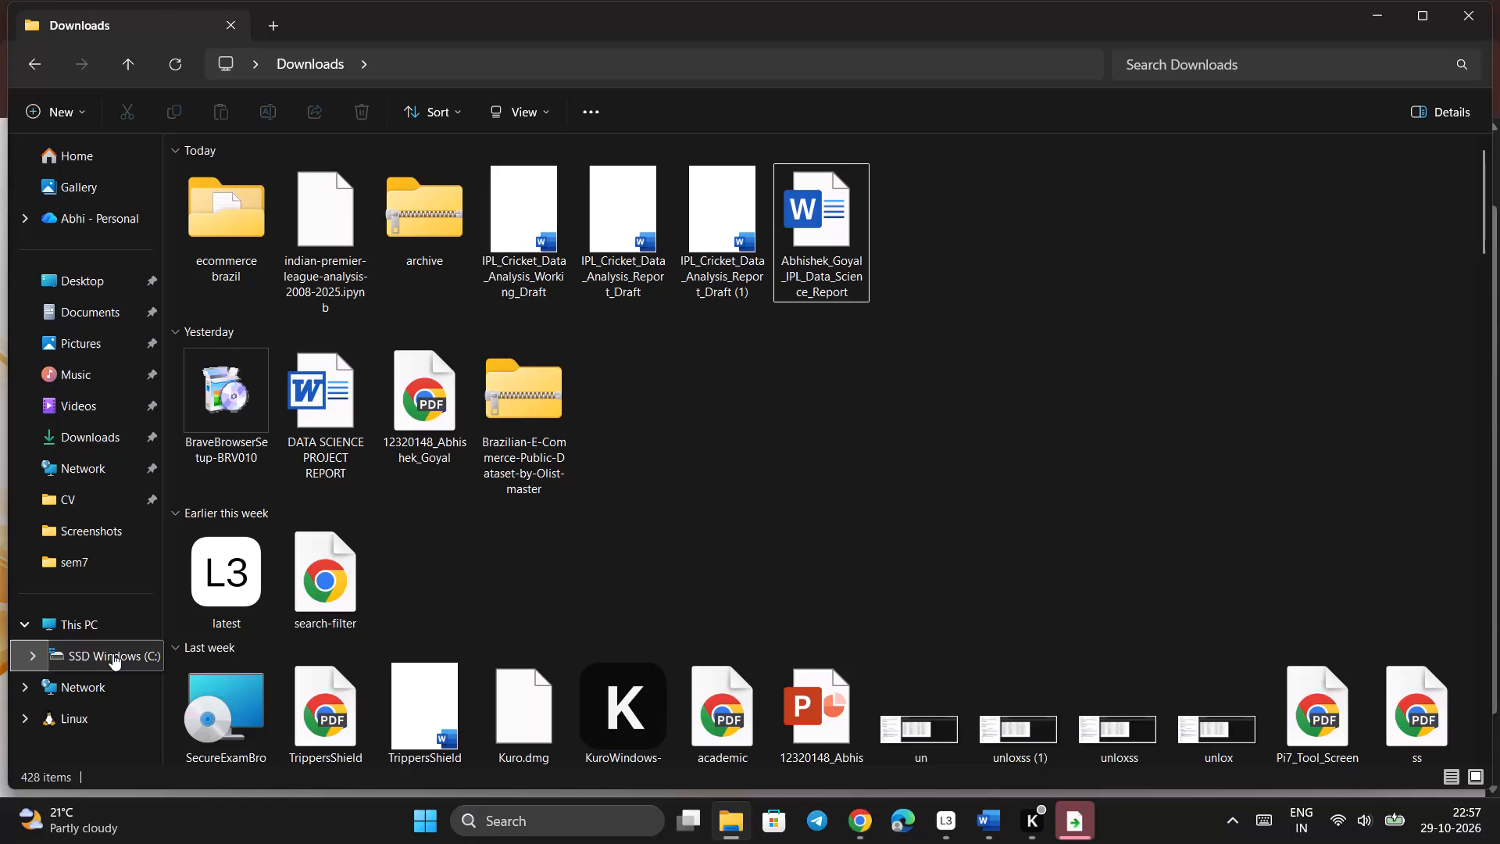
# Browse into the LOCAL DISK D folder on the SSD Windows (C:) drive in File Explorer to look for the exported PDF.
pyautogui.tripleClick(1310, 203)
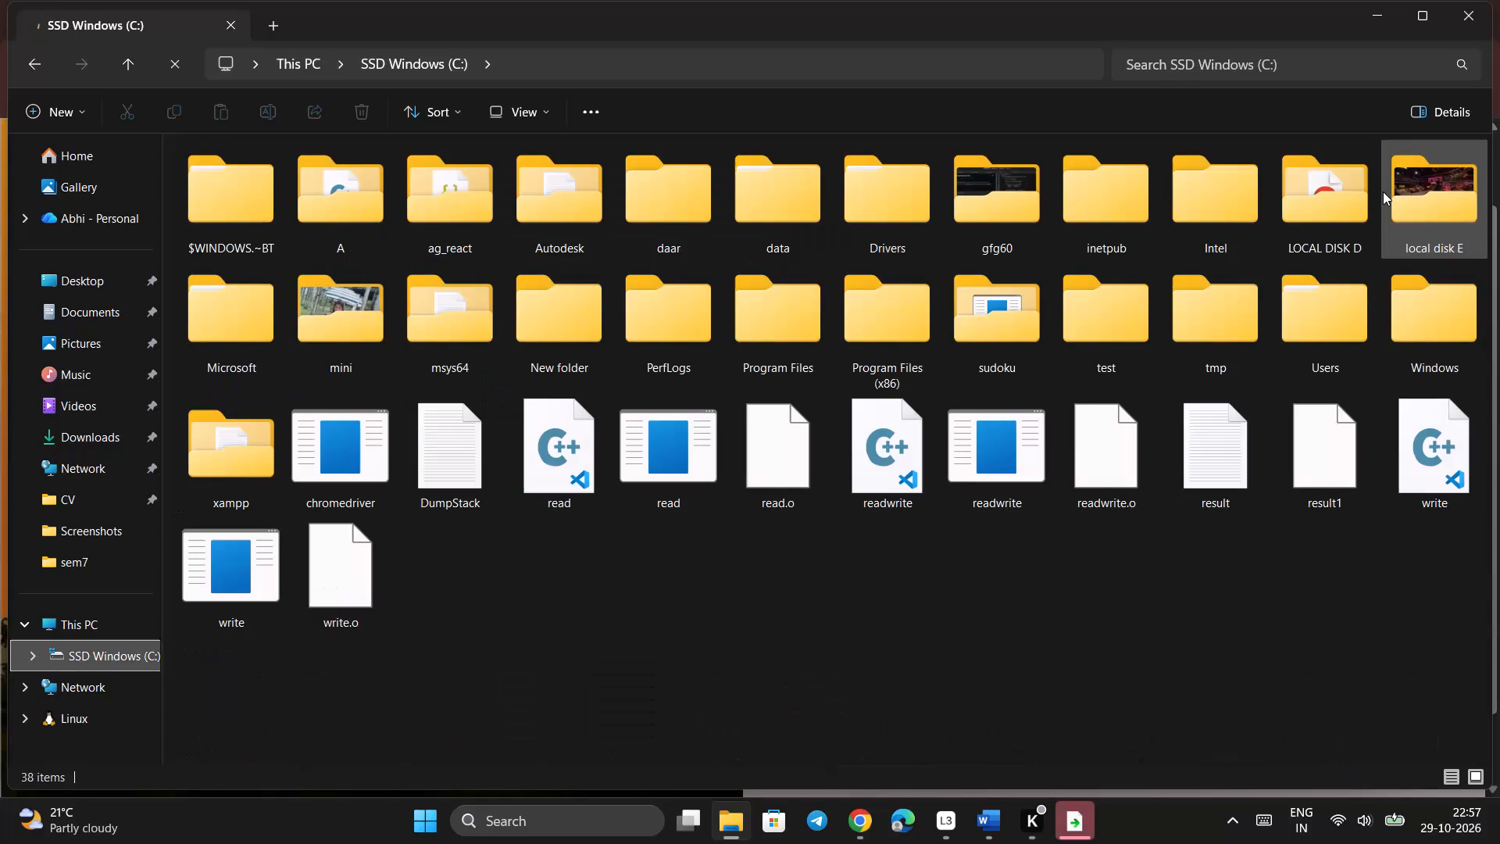
pyautogui.tripleClick(1310, 203)
pyautogui.click(1066, 826)
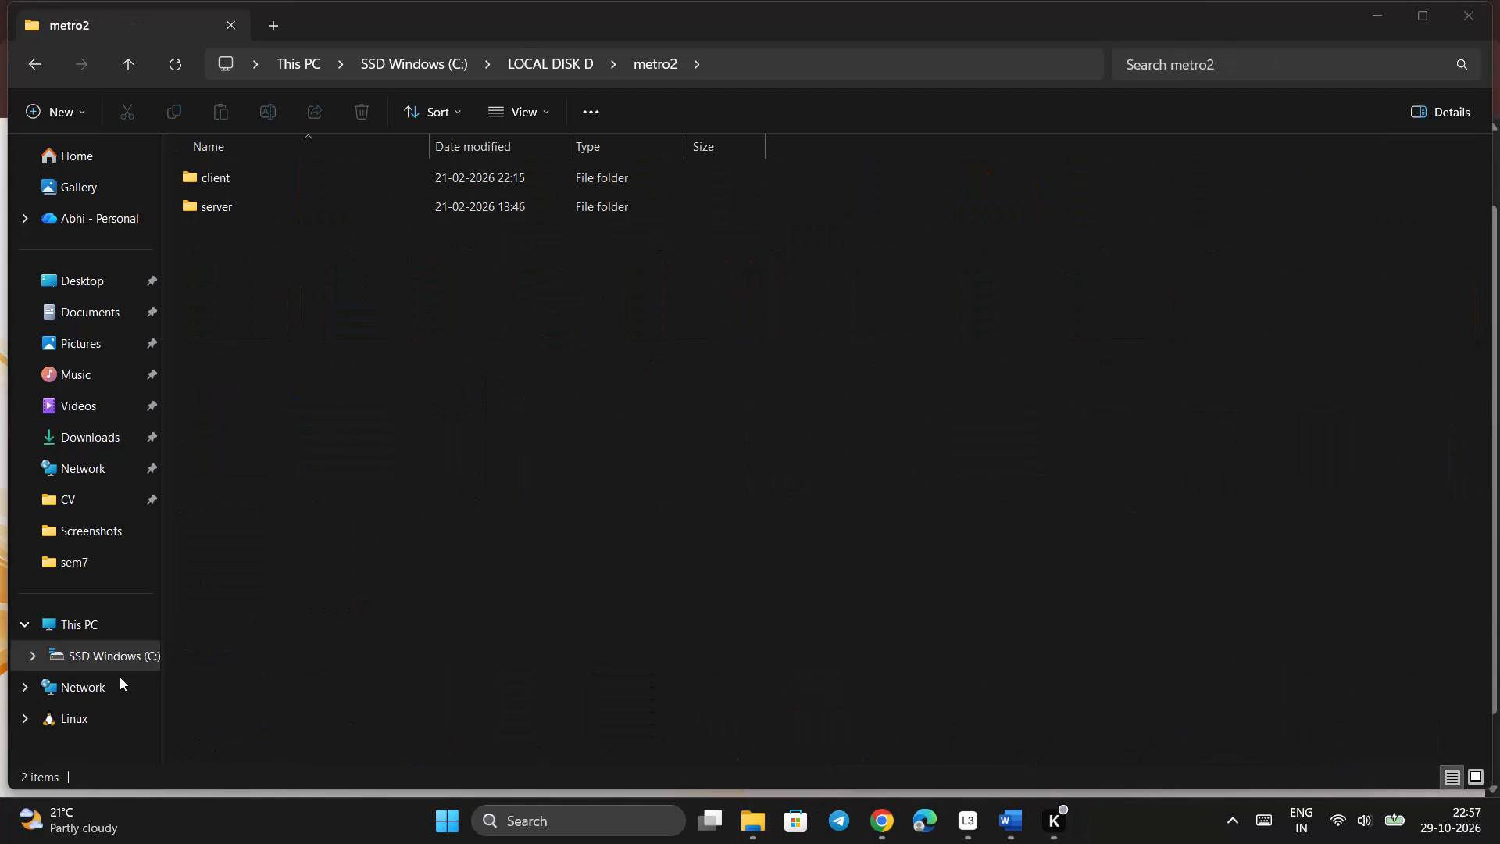
# Return from the metro2 folder to LOCAL DISK D and open the SEMESTERS folder to look for the exported PDF.
pyautogui.click(32, 62)
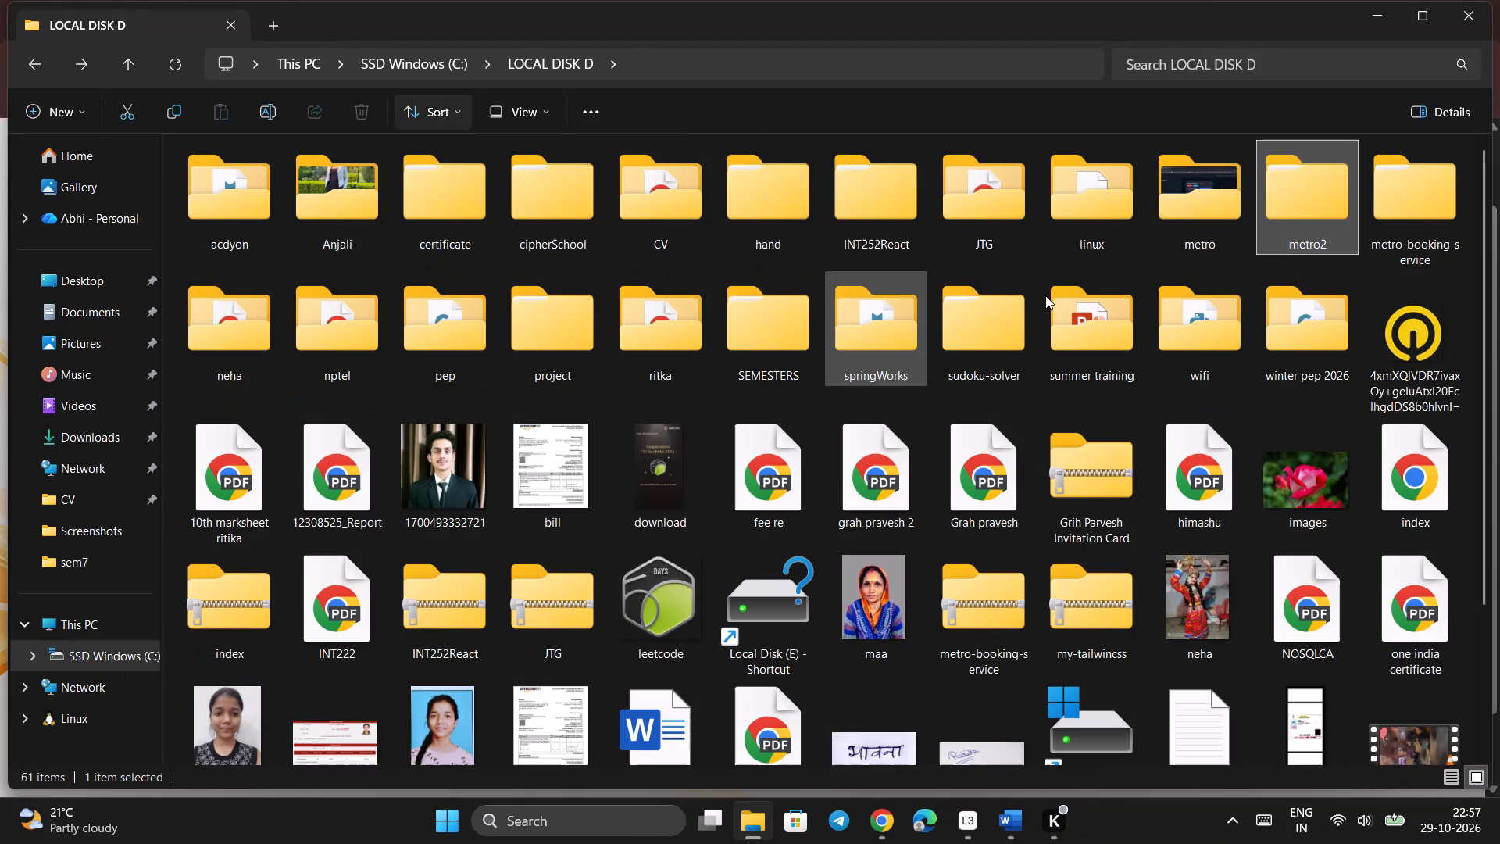
pyautogui.tripleClick(769, 340)
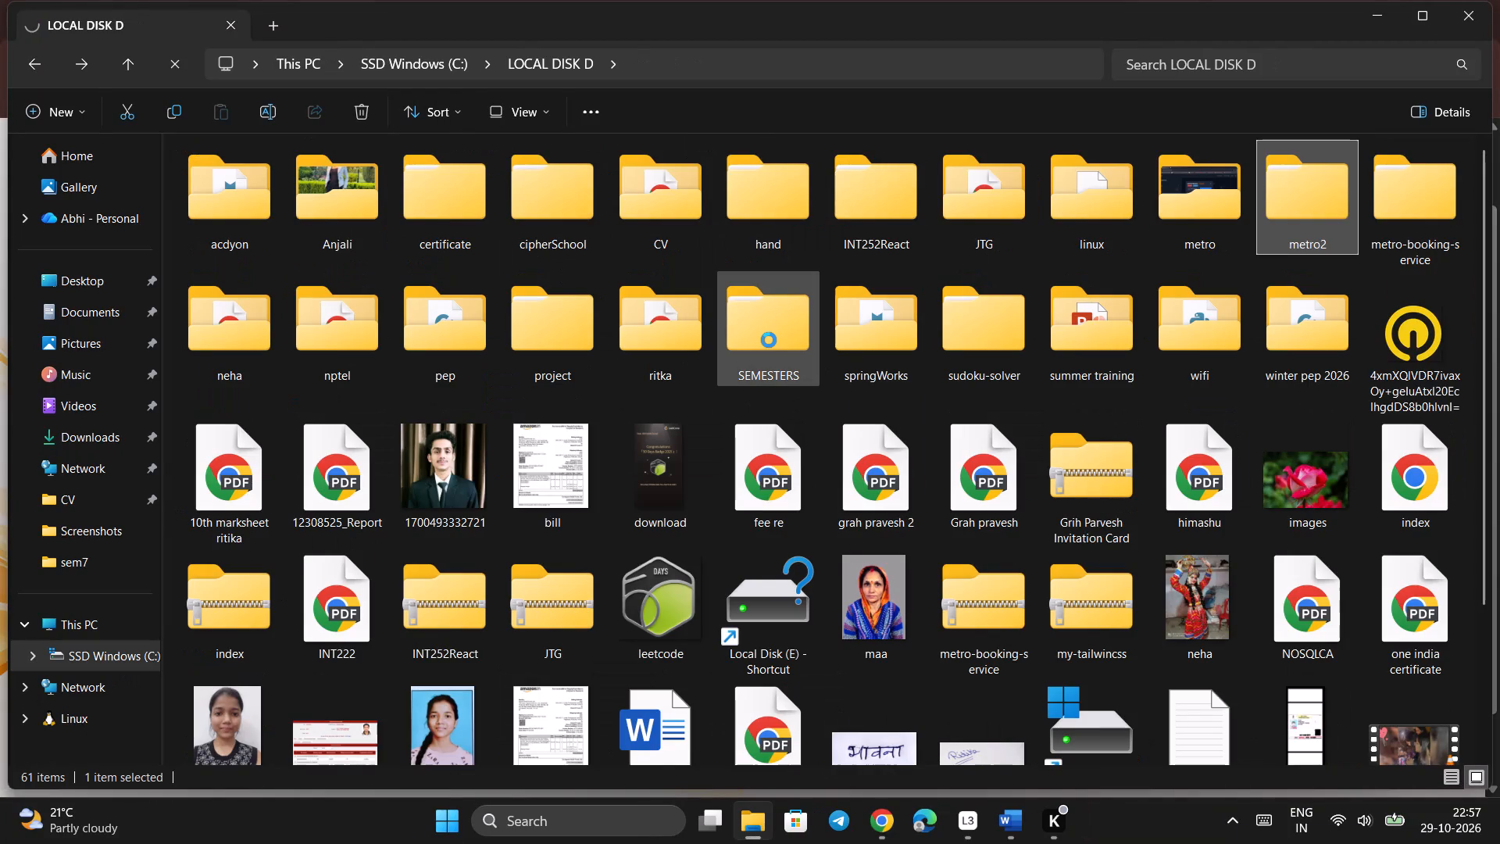
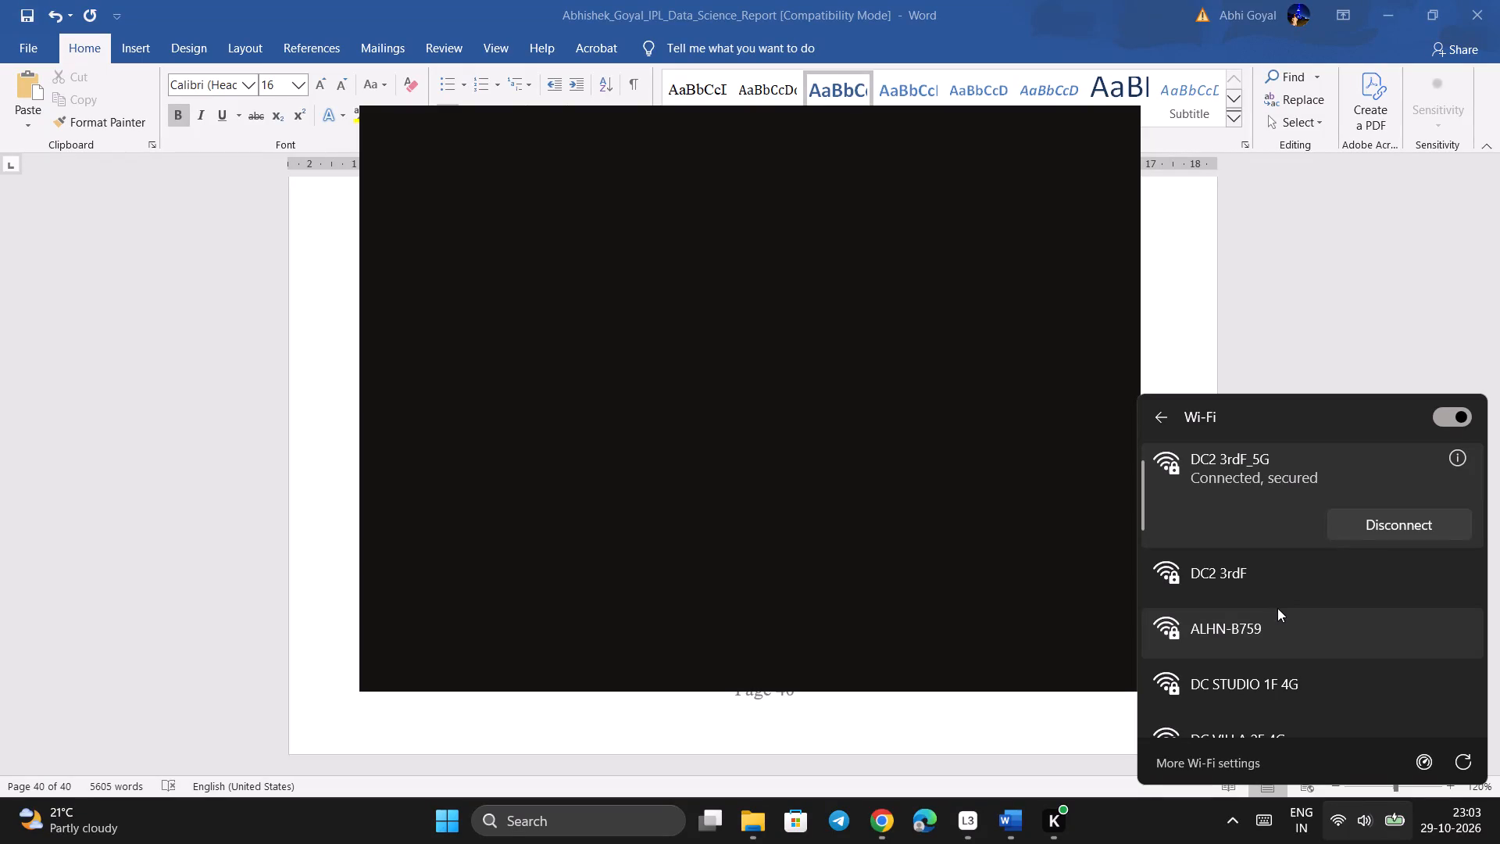
# Refresh the available Wi-Fi networks and connect to the open Nothing phone 2 hotspot.
pyautogui.click(1478, 760)
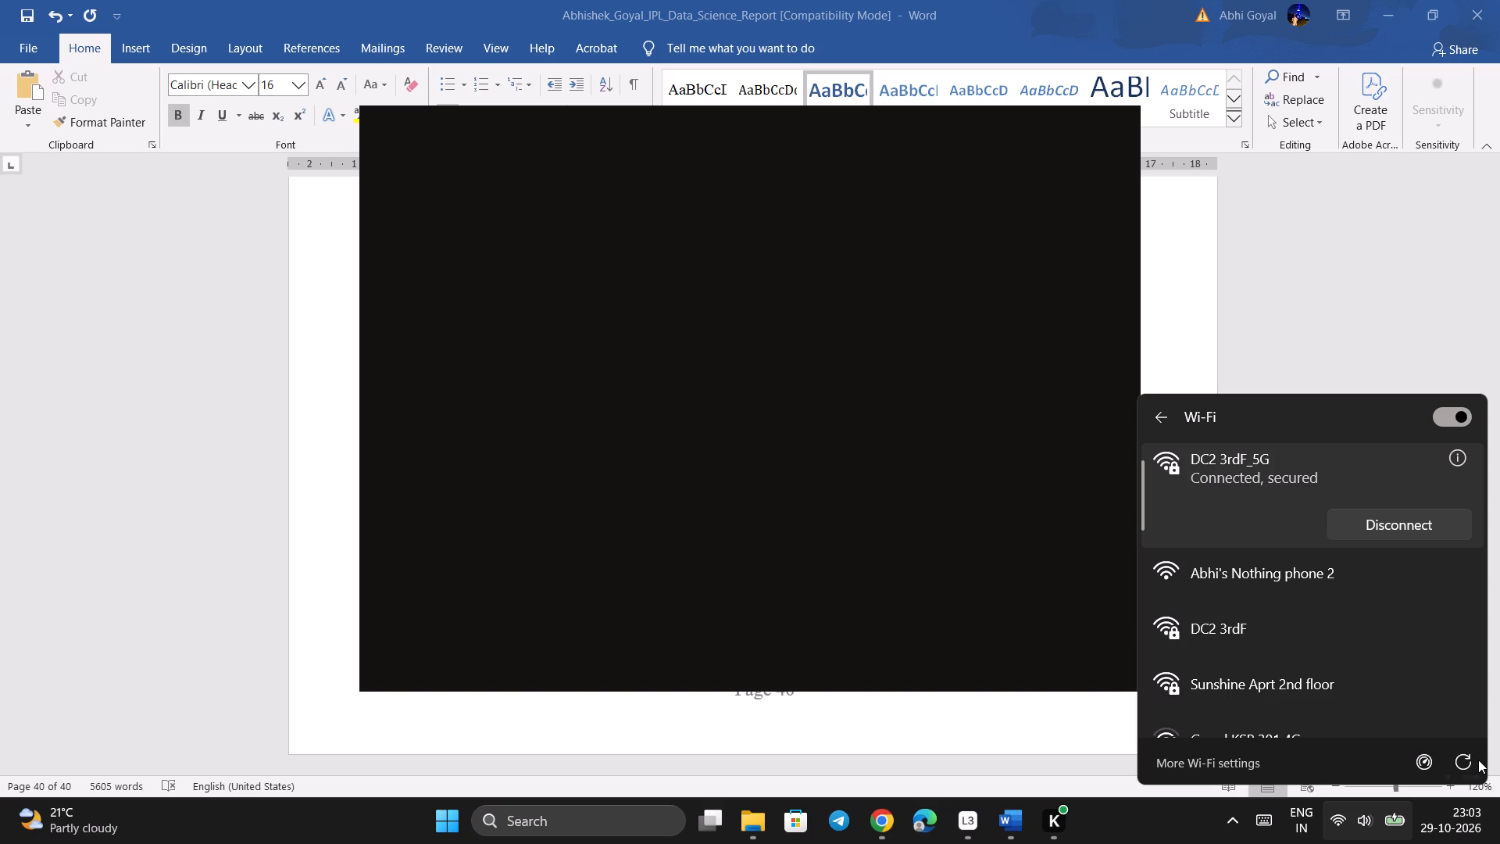
pyautogui.click(1382, 581)
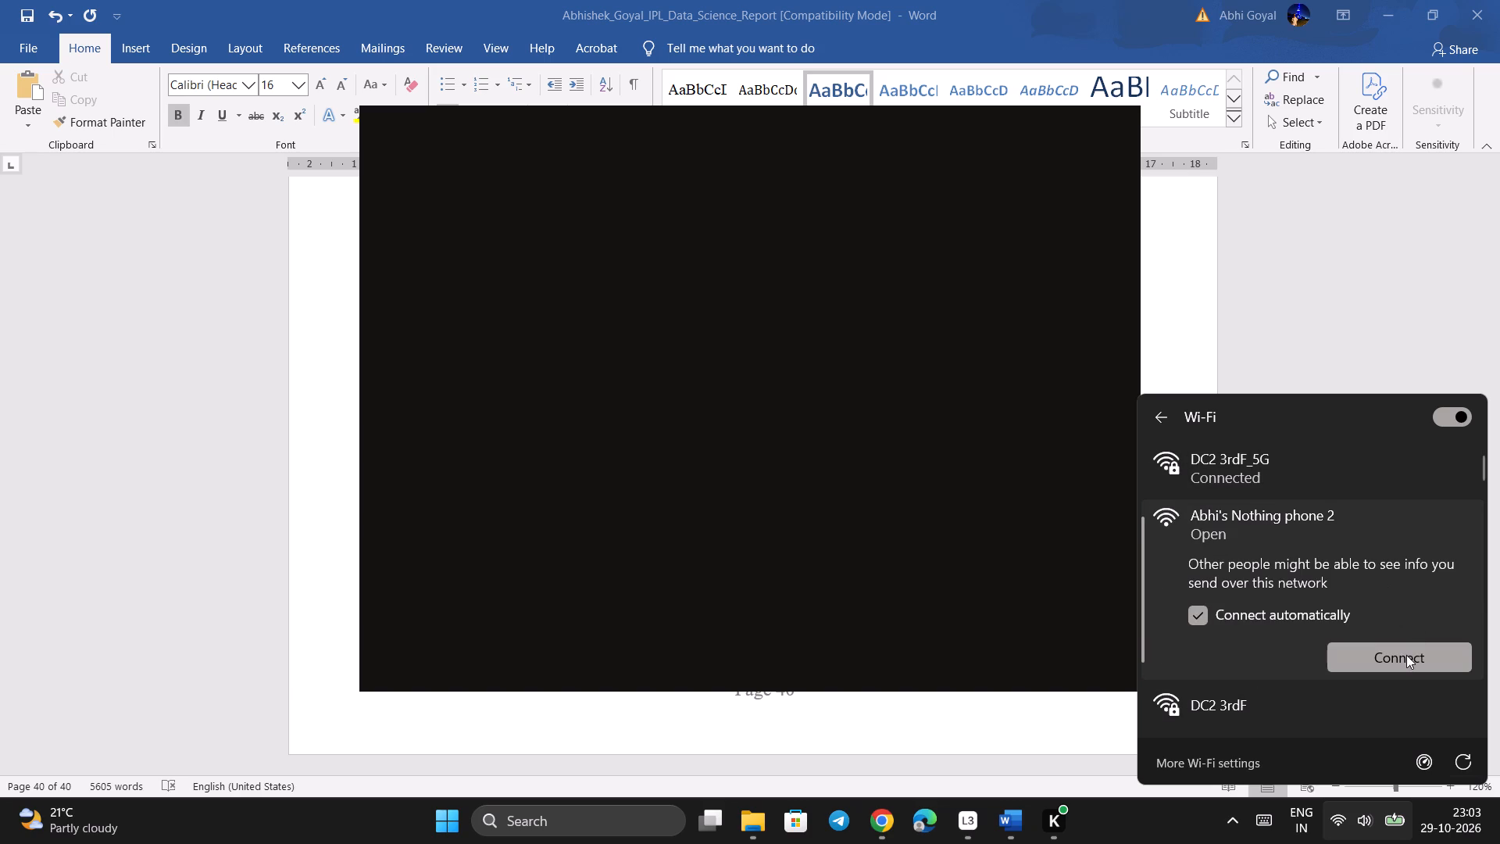
pyautogui.click(1406, 655)
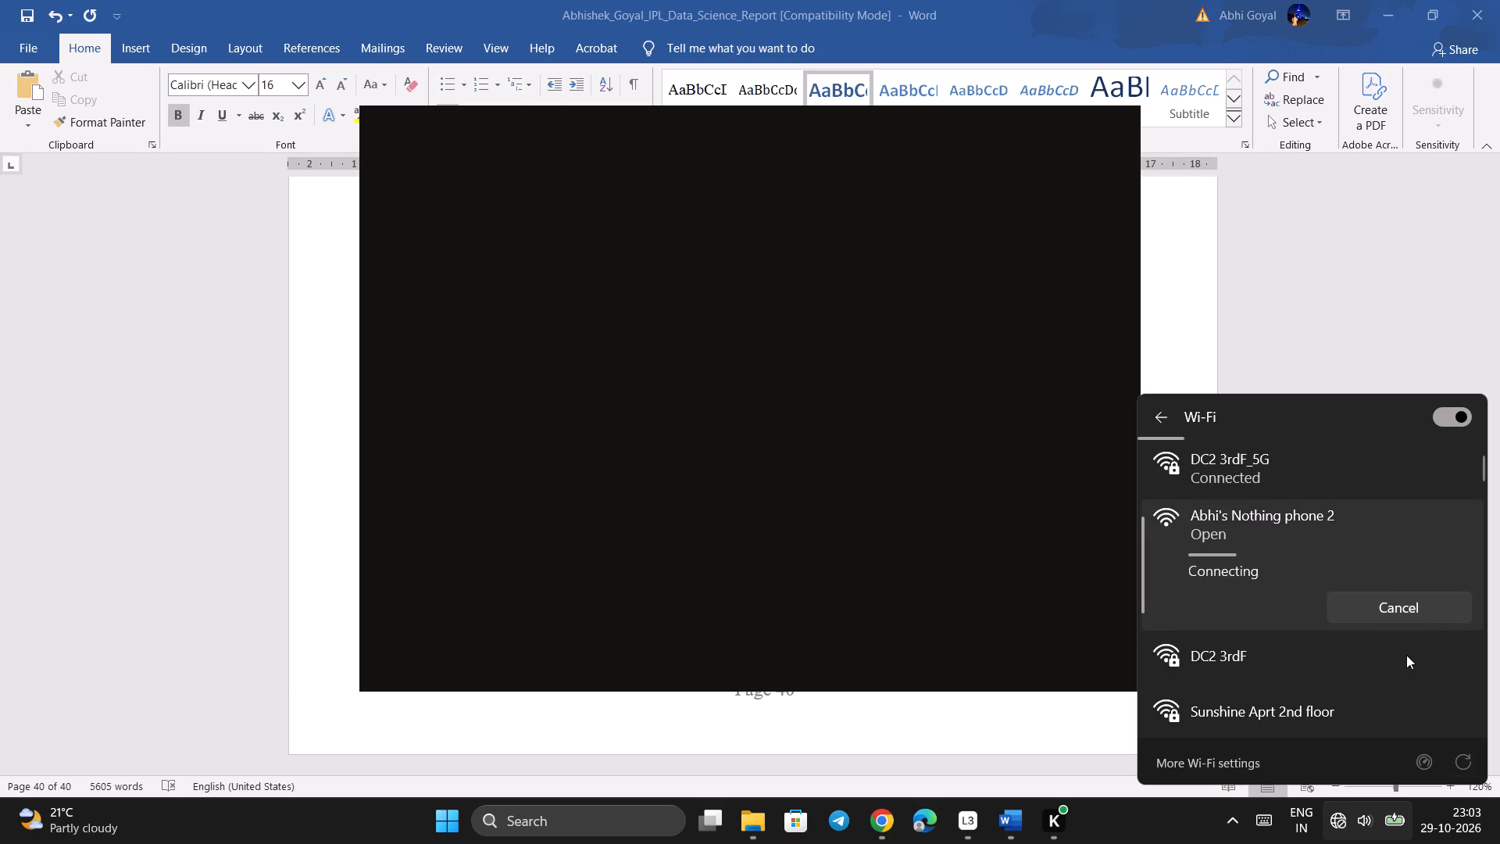
pyautogui.click(1347, 360)
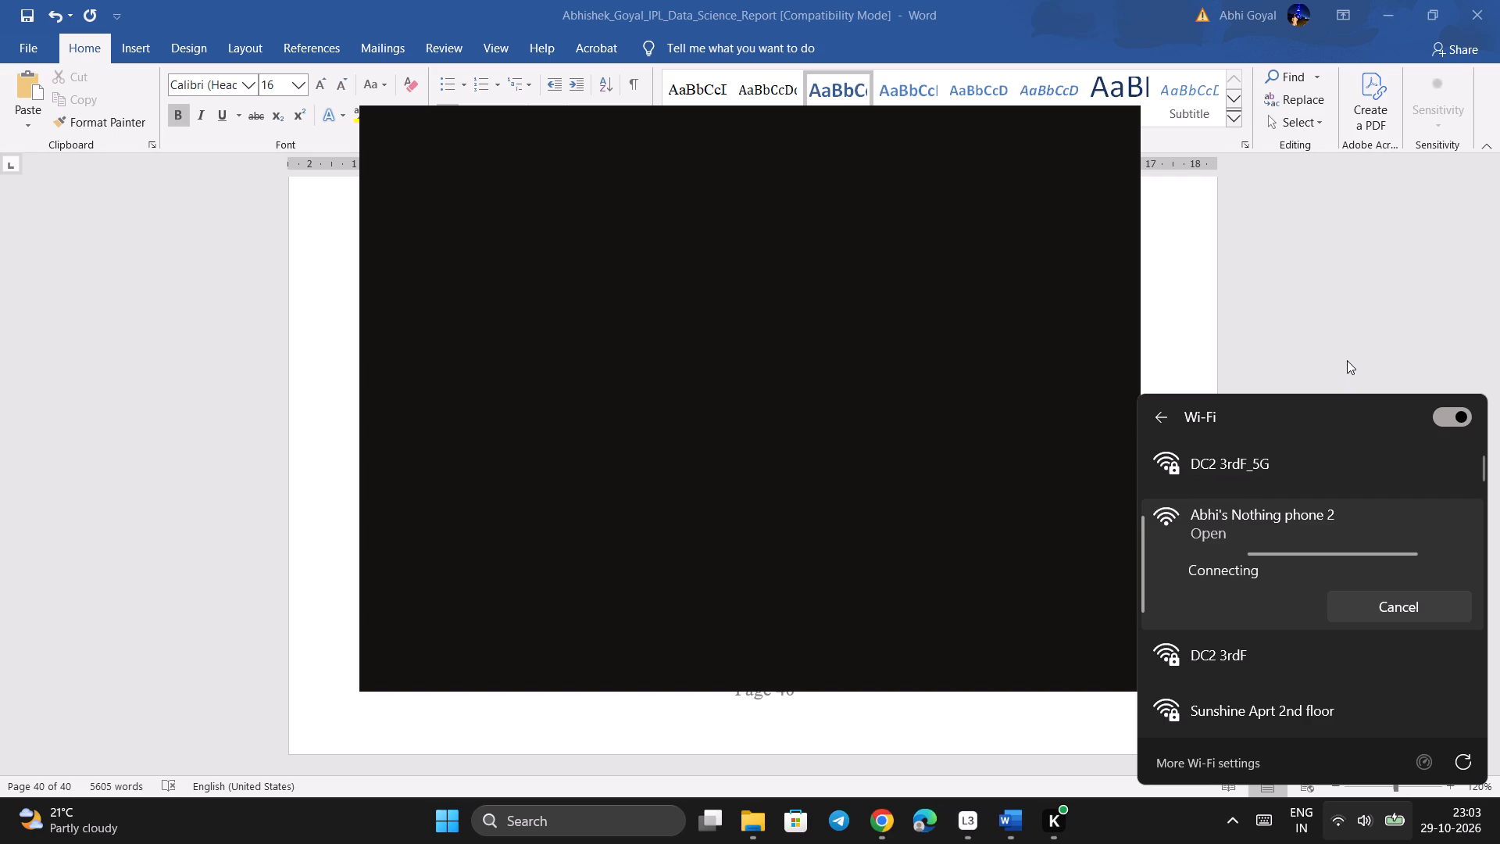
# Check the connection status of the phone hotspot in the Wi-Fi network list.
pyautogui.click(1356, 835)
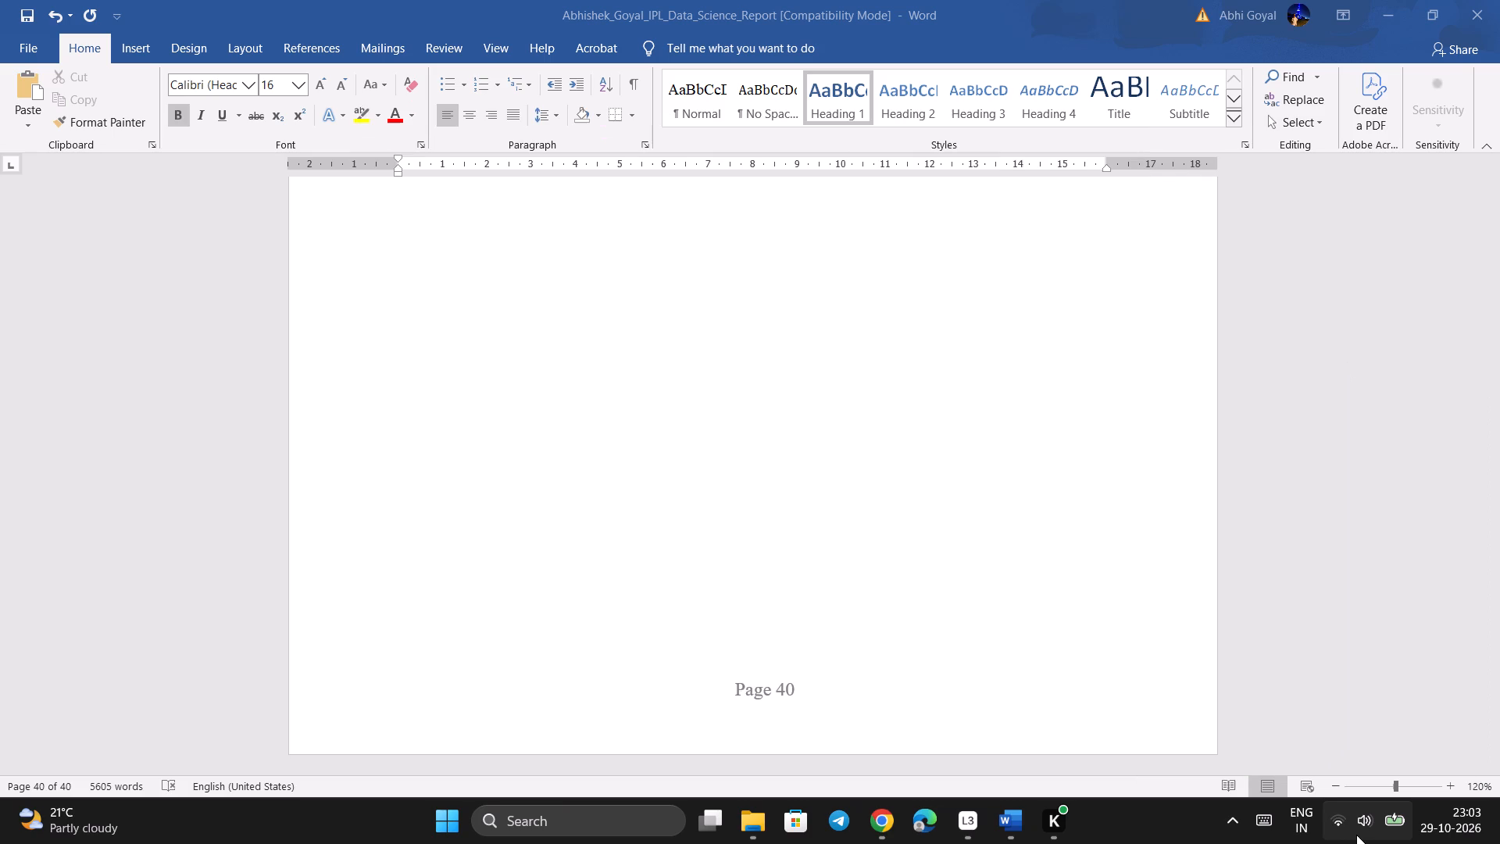
pyautogui.click(1249, 456)
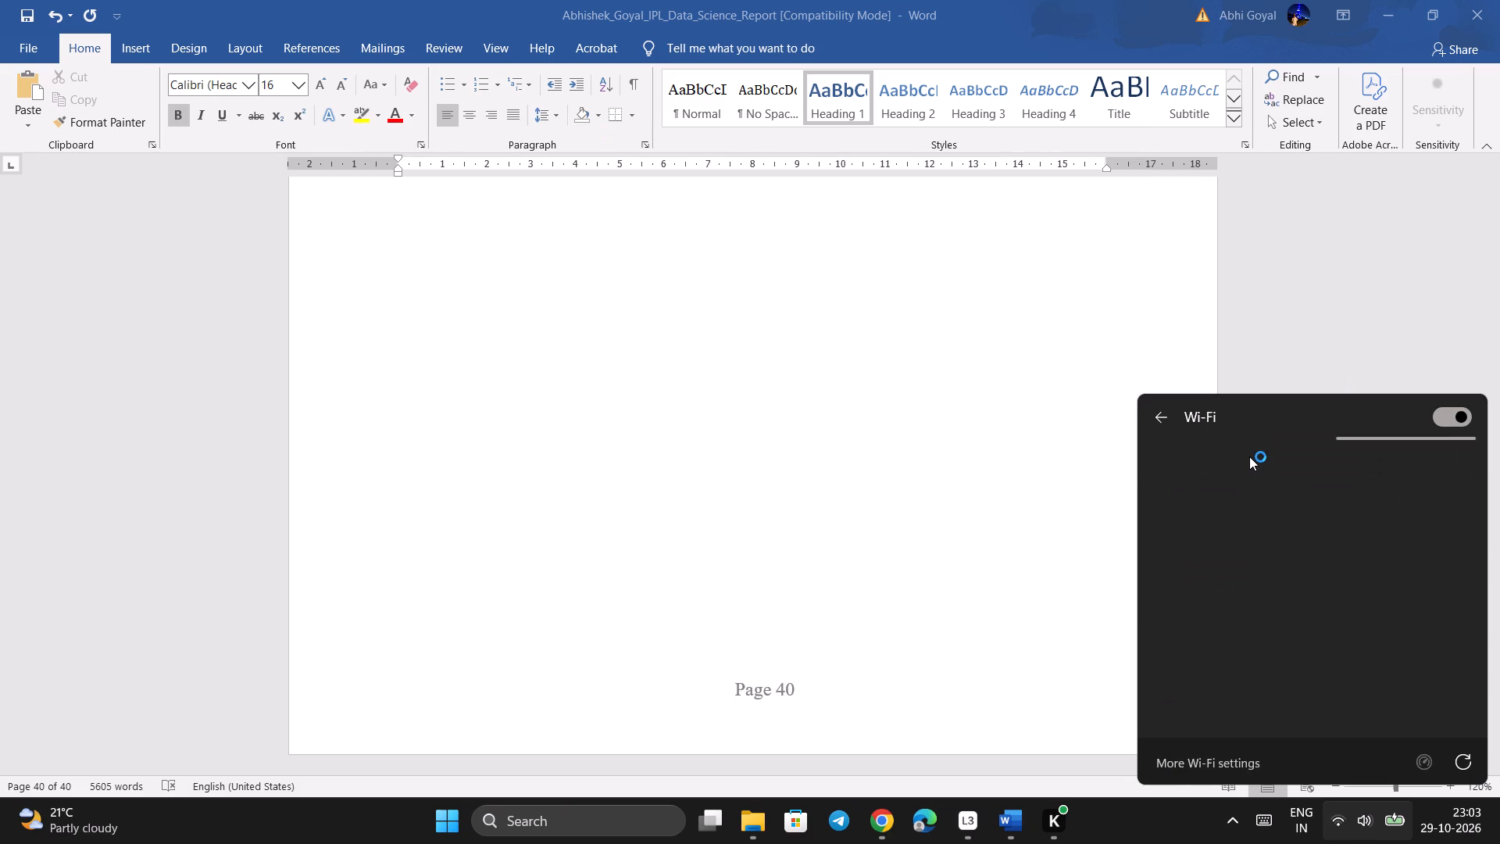
pyautogui.tripleClick(1256, 478)
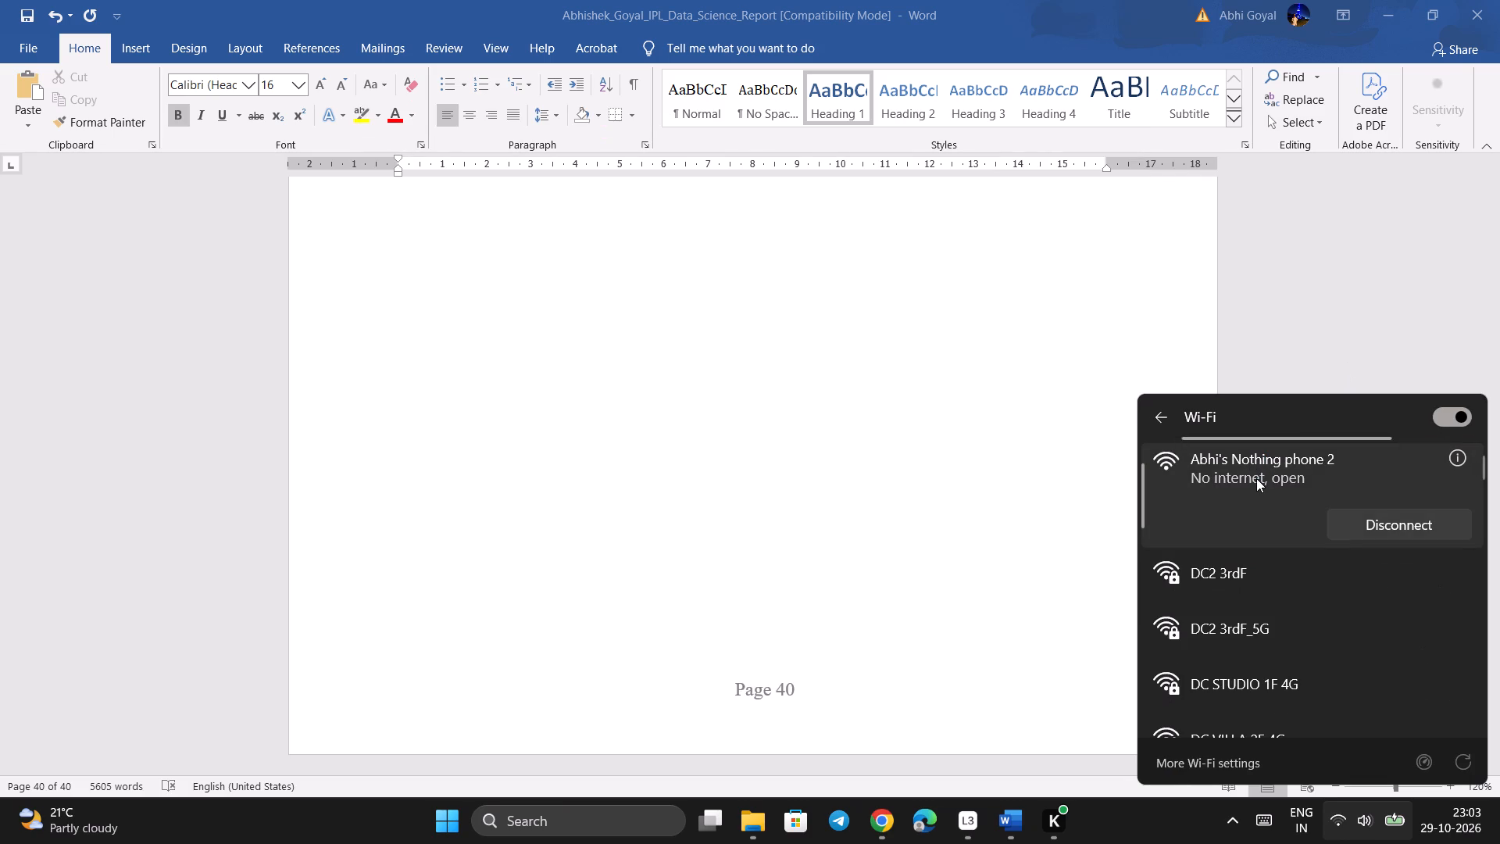
pyautogui.tripleClick(1256, 478)
pyautogui.doubleClick(1256, 478)
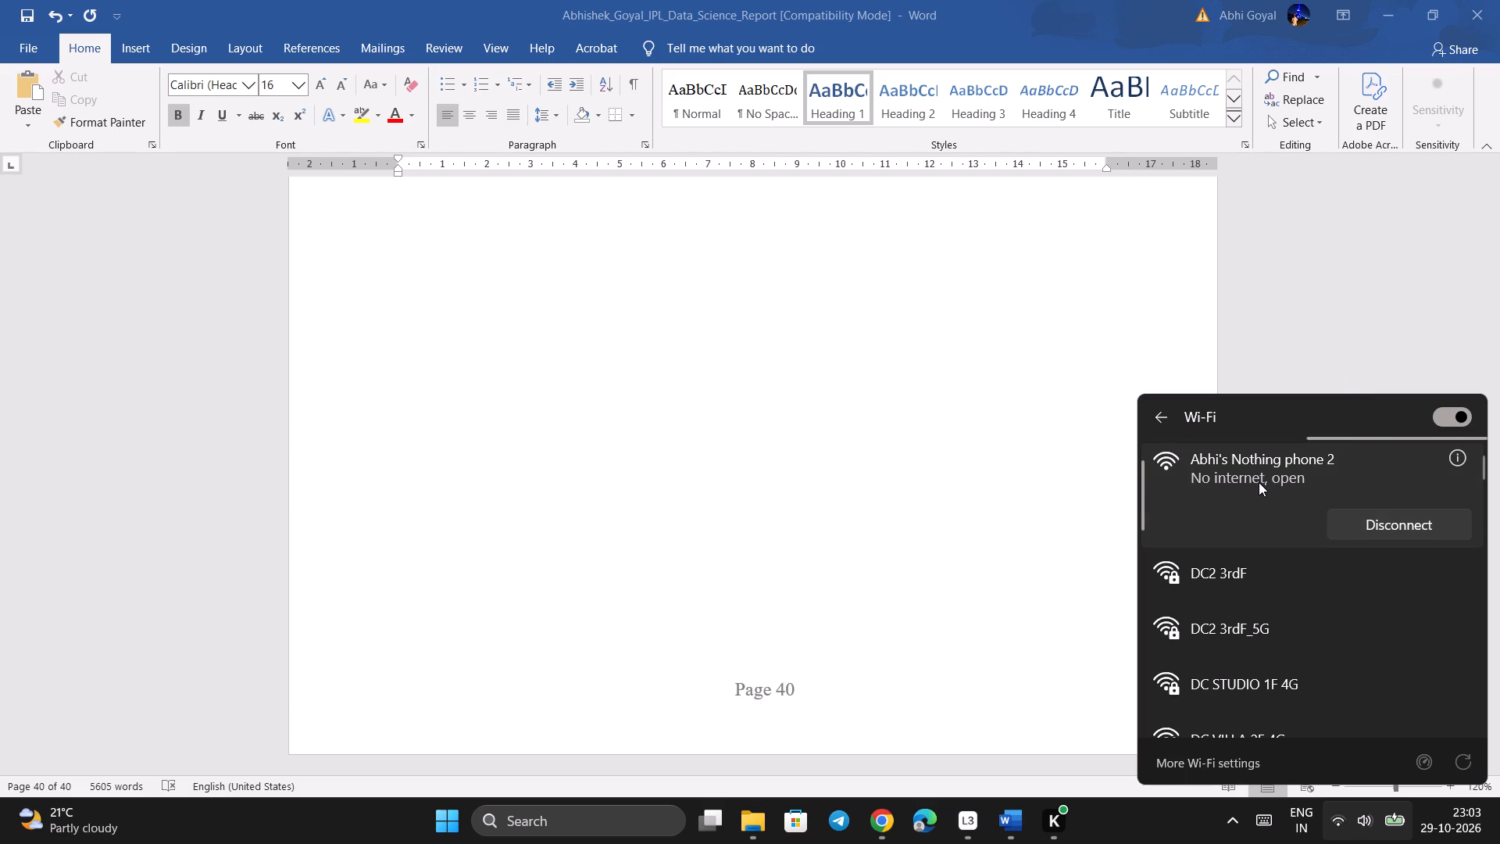
pyautogui.click(1259, 482)
pyautogui.tripleClick(1260, 482)
pyautogui.tripleClick(1260, 482)
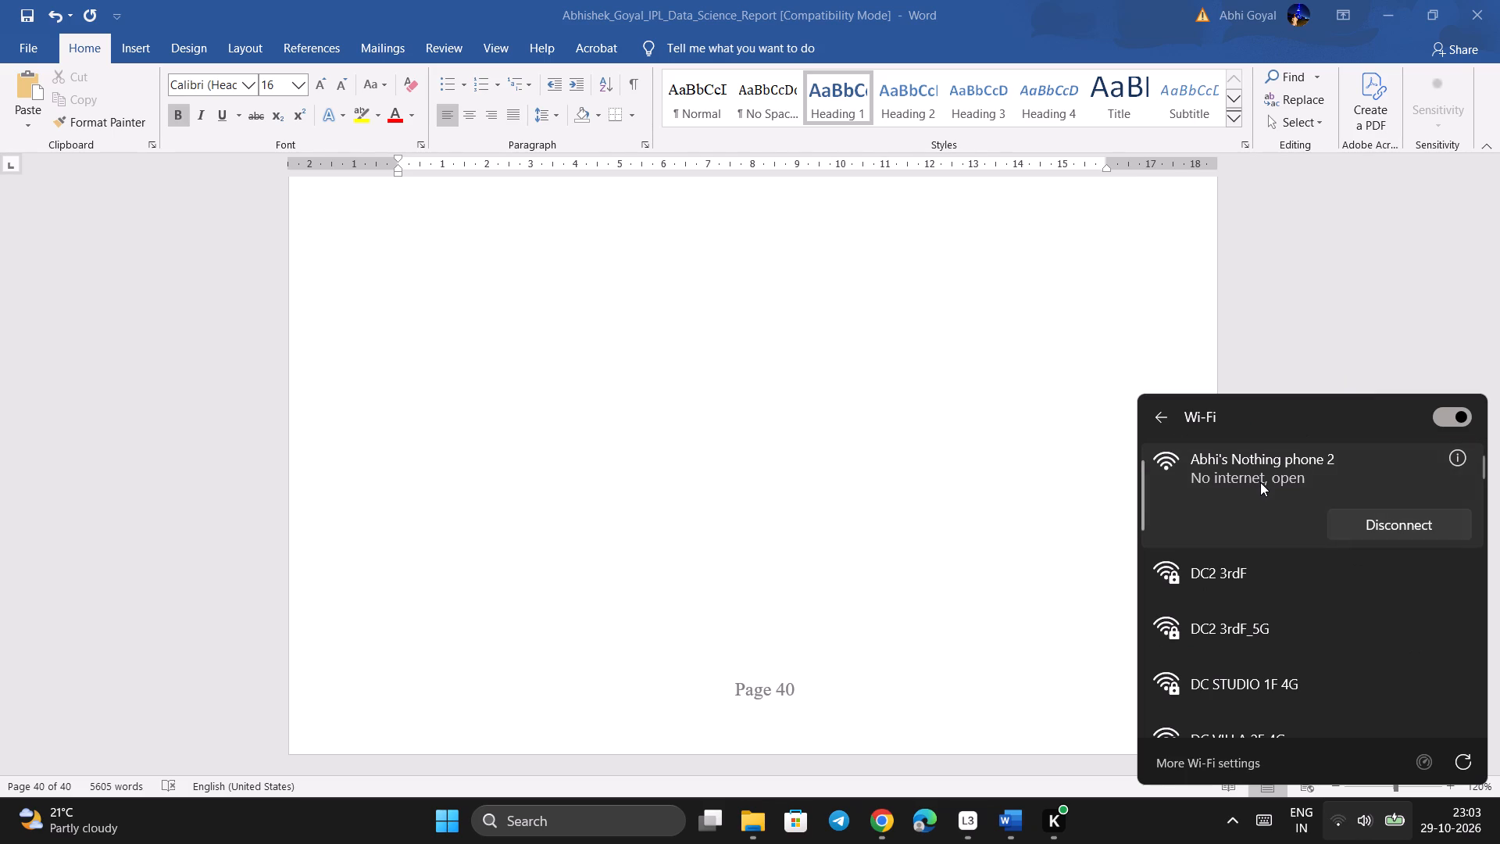
pyautogui.tripleClick(1260, 482)
pyautogui.click(1260, 482)
pyautogui.click(1280, 285)
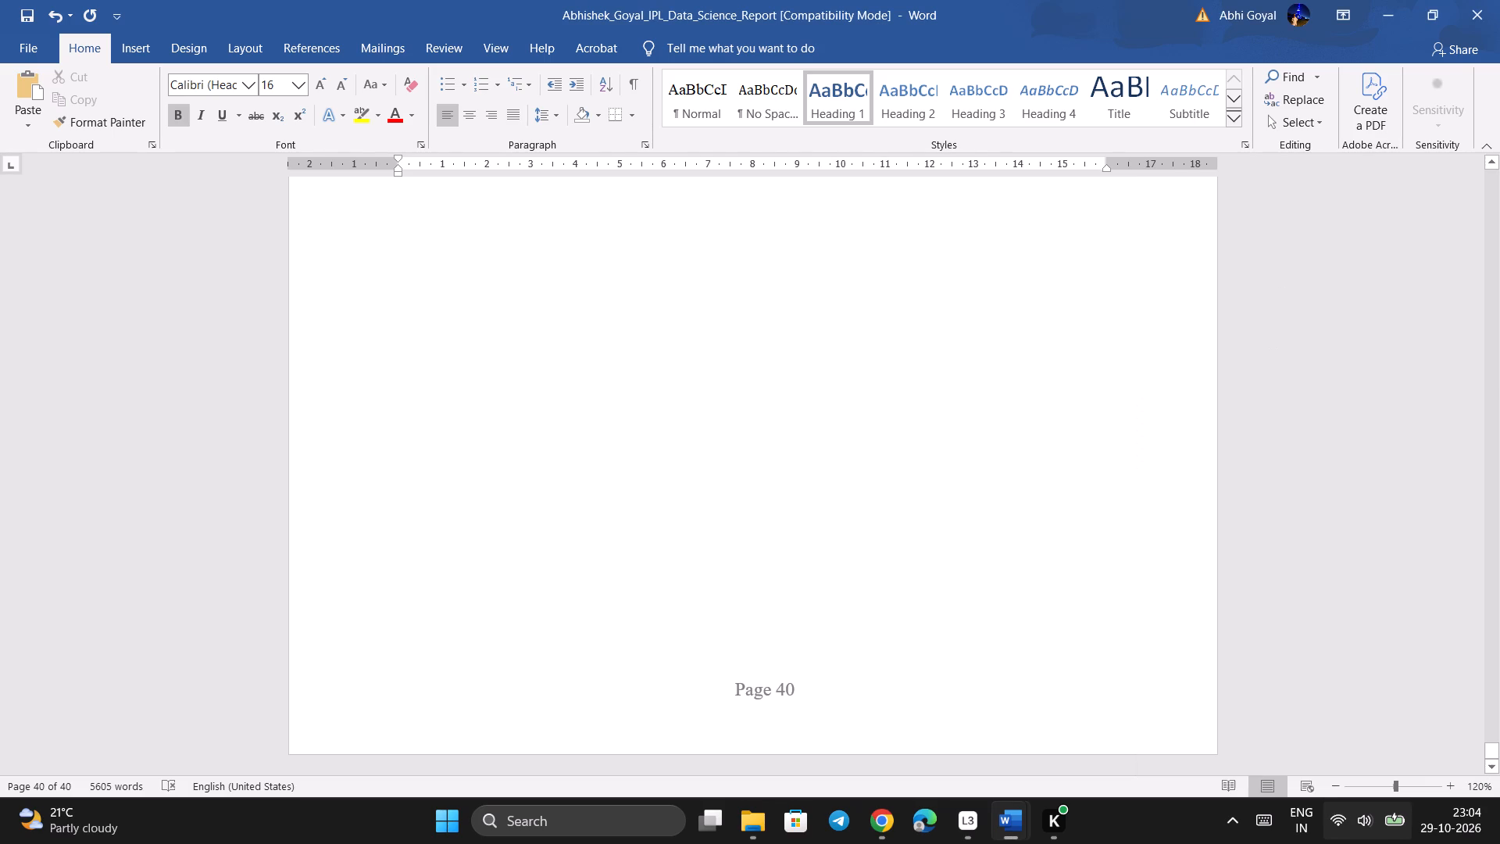
# Review the report from the last page back to the cover, then through the front matter to the table of contents.
pyautogui.scroll(16, 1116, 431)
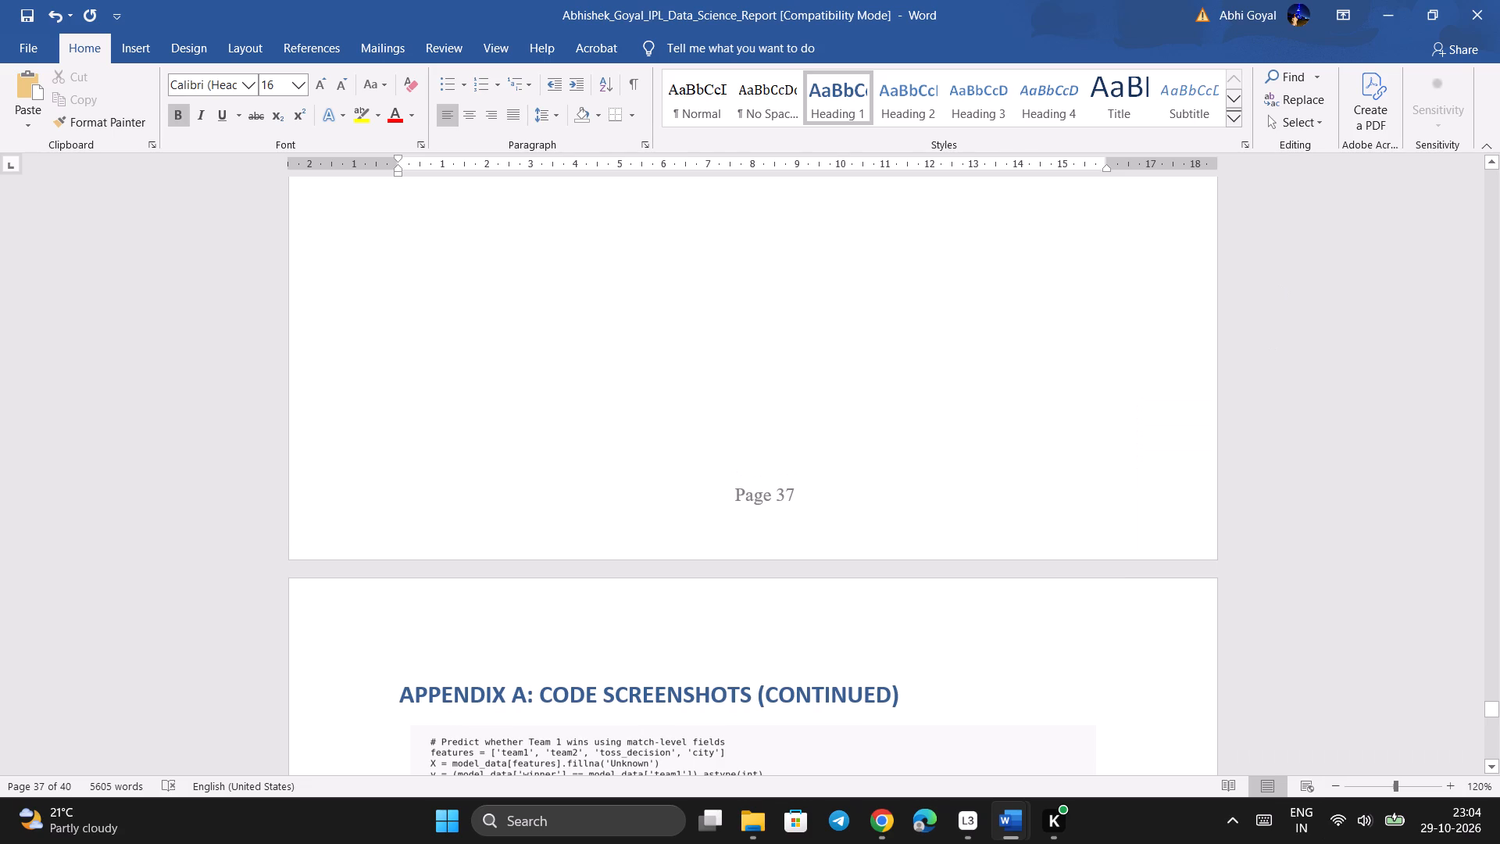
pyautogui.scroll(16, 1116, 431)
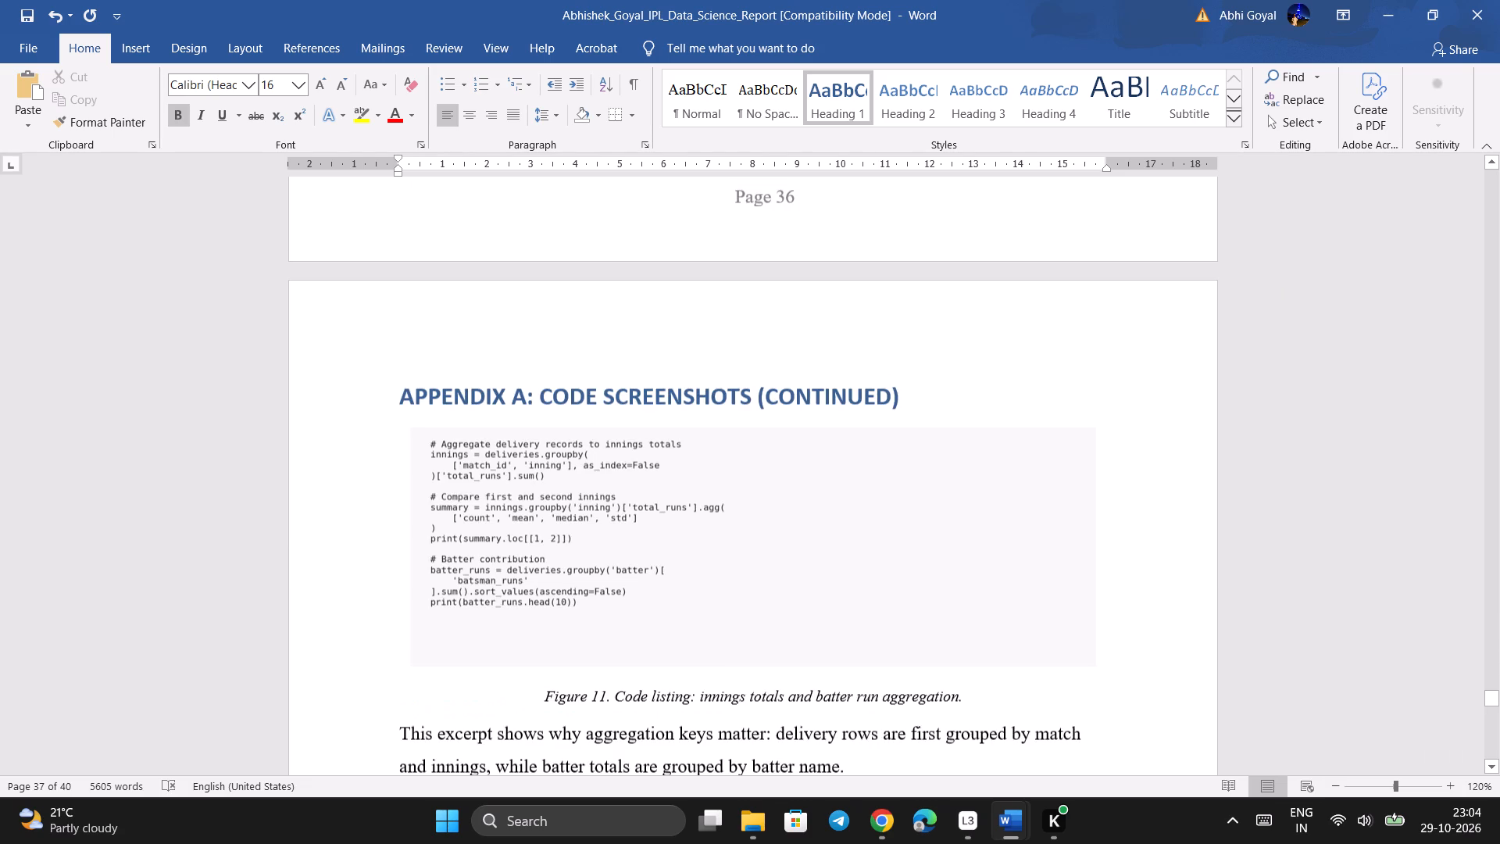
pyautogui.scroll(20, 1116, 431)
pyautogui.scroll(3, 1116, 431)
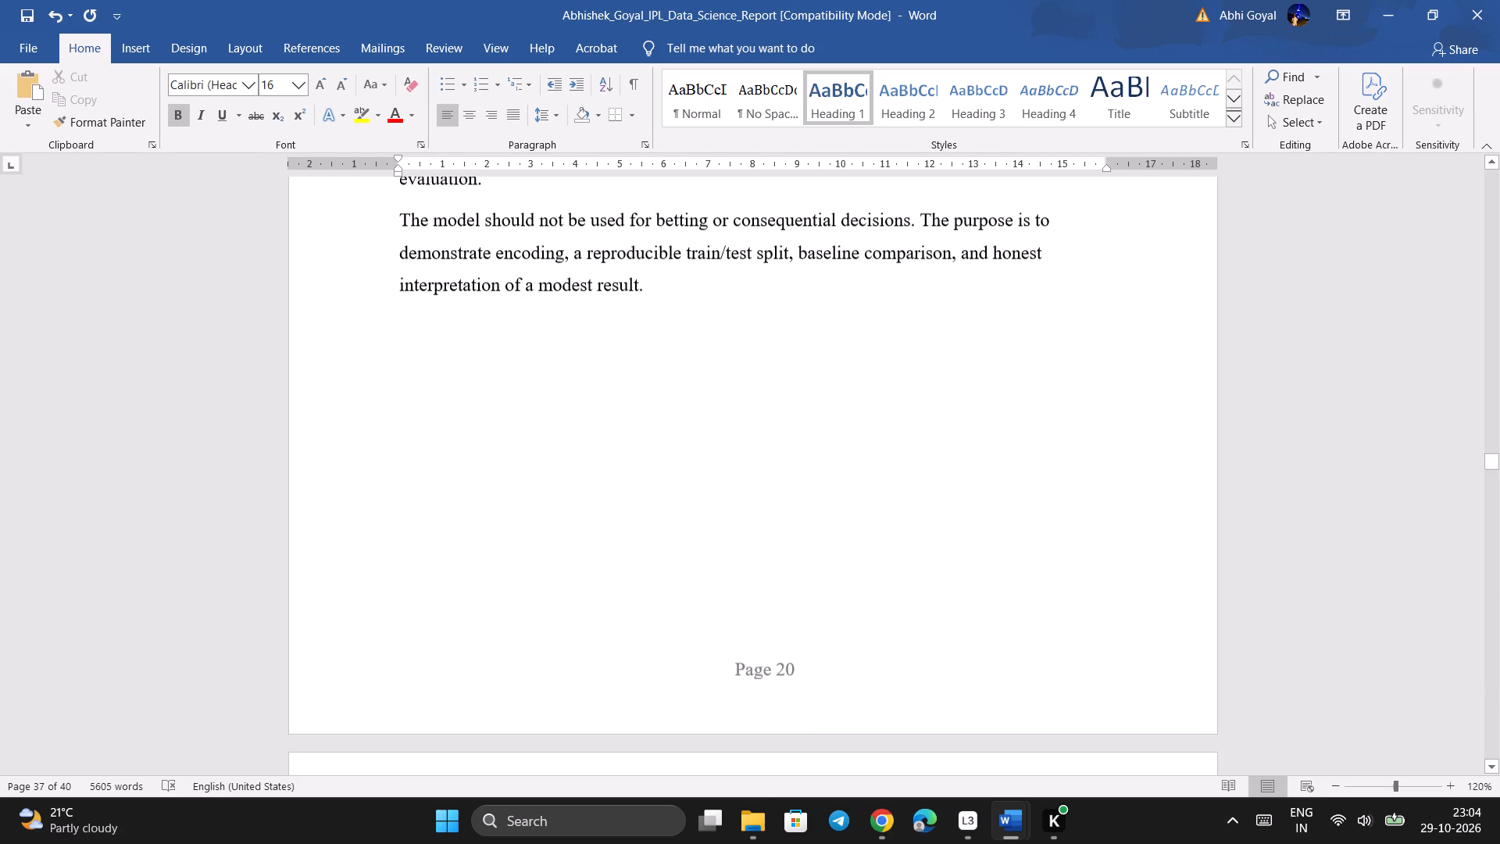
pyautogui.scroll(15, 1116, 431)
pyautogui.scroll(17, 1116, 431)
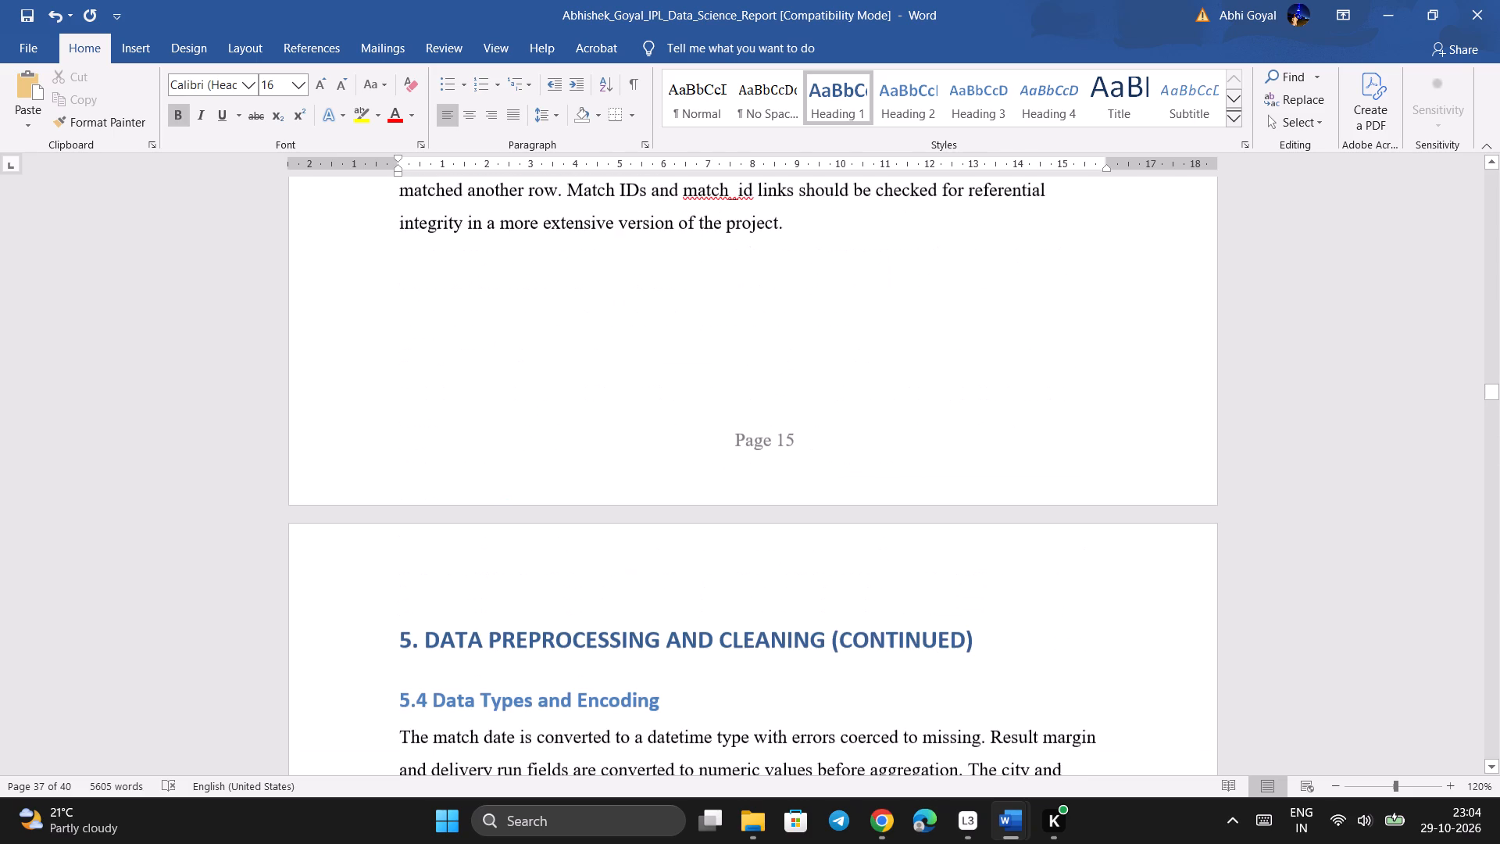
pyautogui.scroll(17, 1116, 431)
pyautogui.scroll(8, 1116, 431)
pyautogui.scroll(18, 1116, 431)
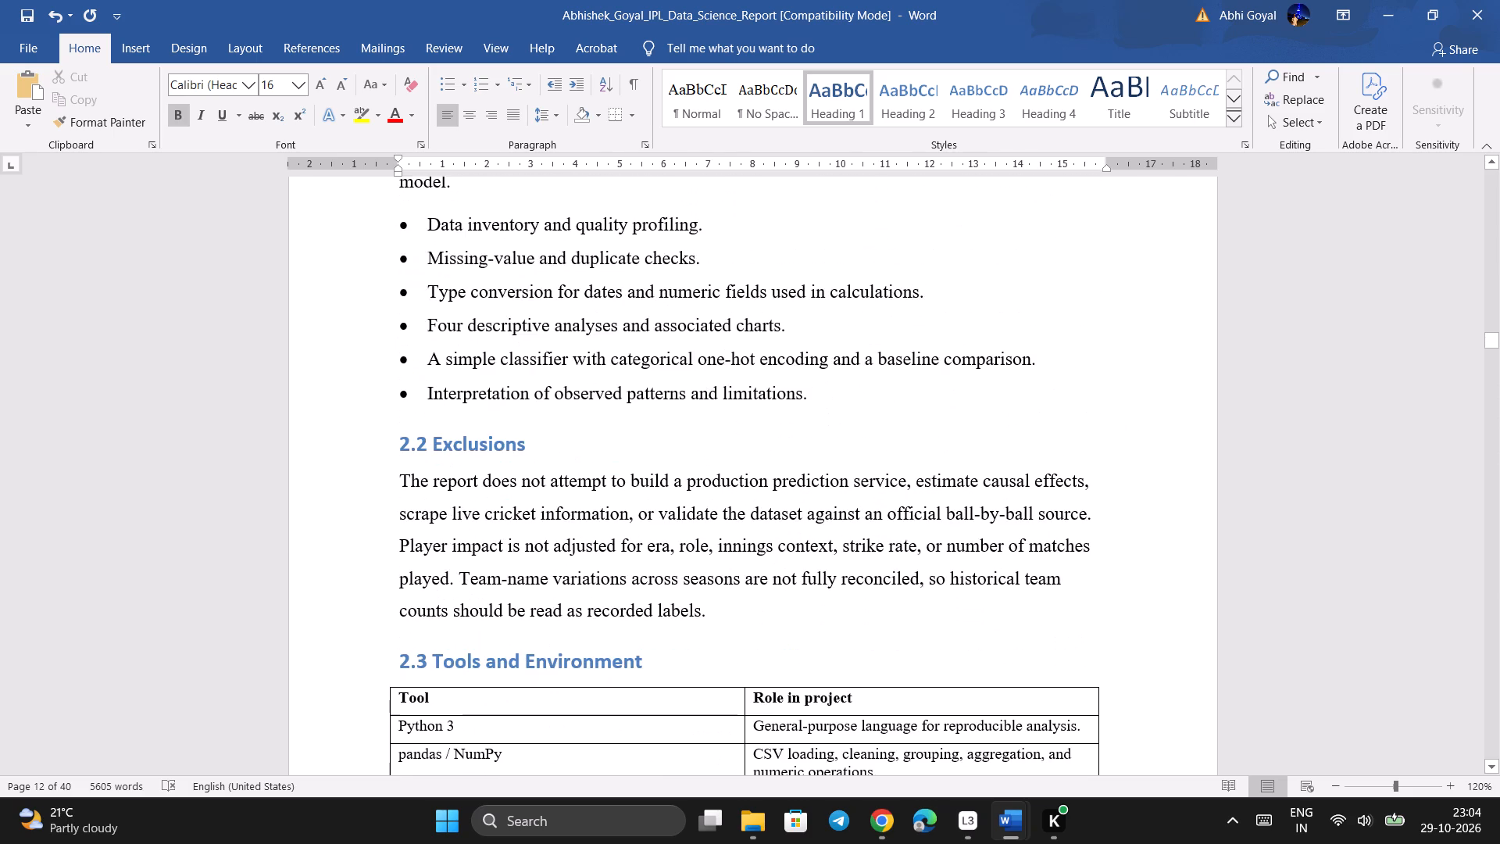
pyautogui.scroll(20, 1116, 431)
pyautogui.scroll(20, 1116, 431)
pyautogui.scroll(20, 1116, 431)
pyautogui.scroll(-2, 1116, 431)
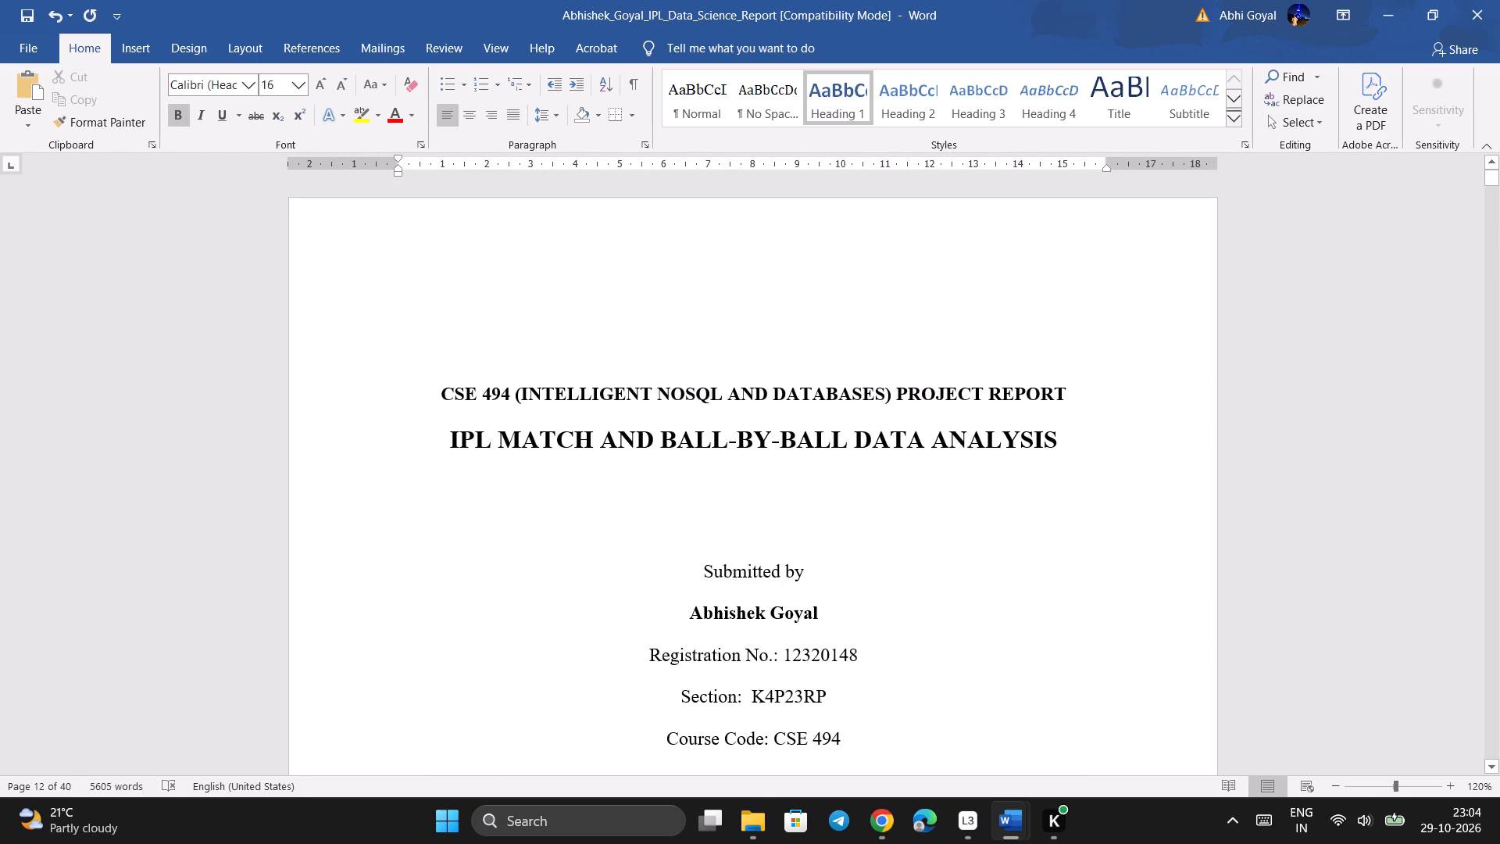
pyautogui.scroll(-14, 1116, 431)
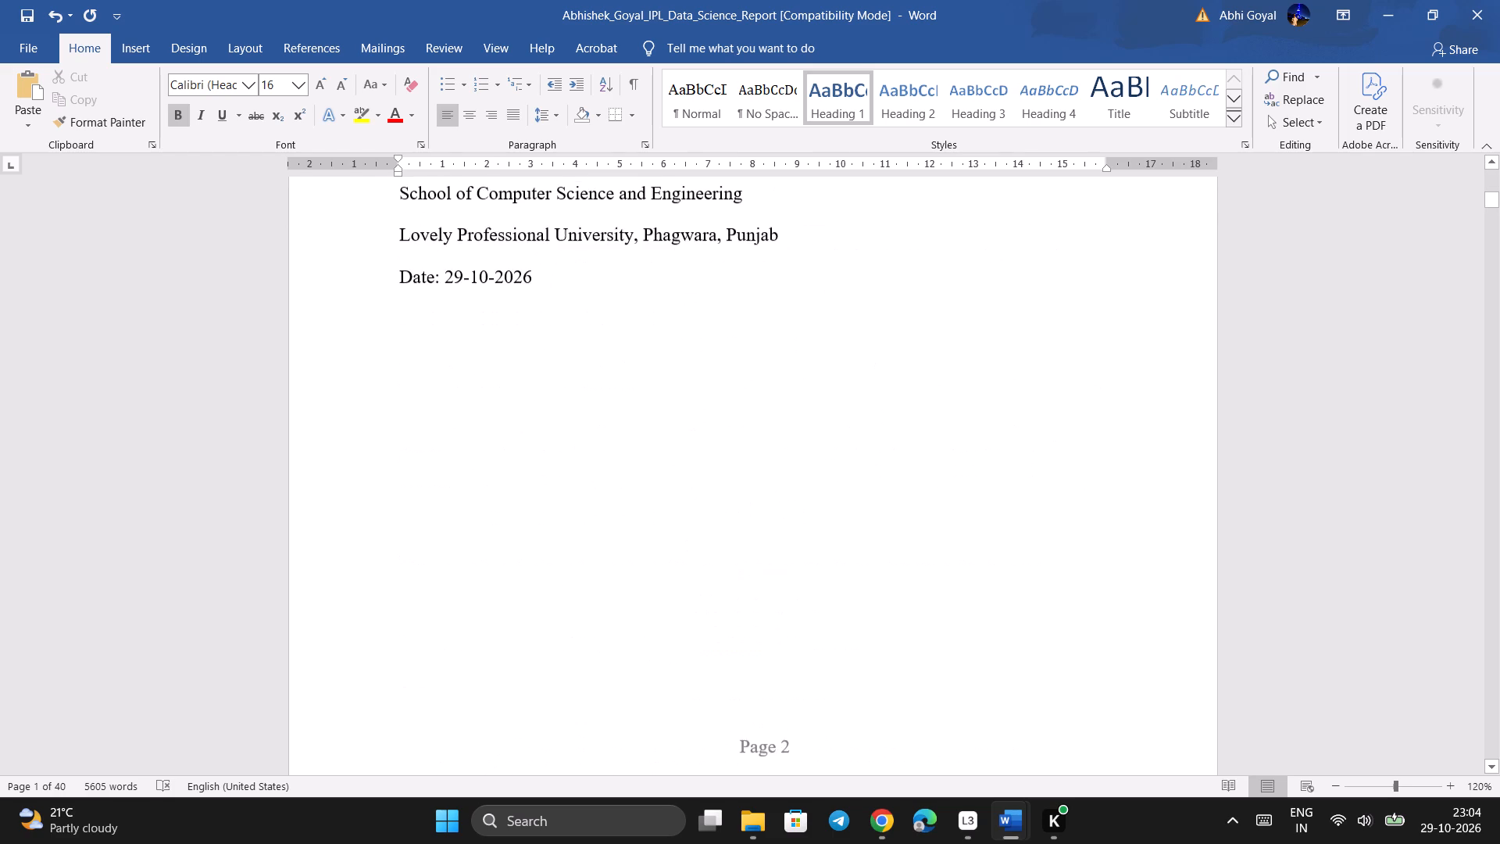
pyautogui.scroll(-13, 1116, 431)
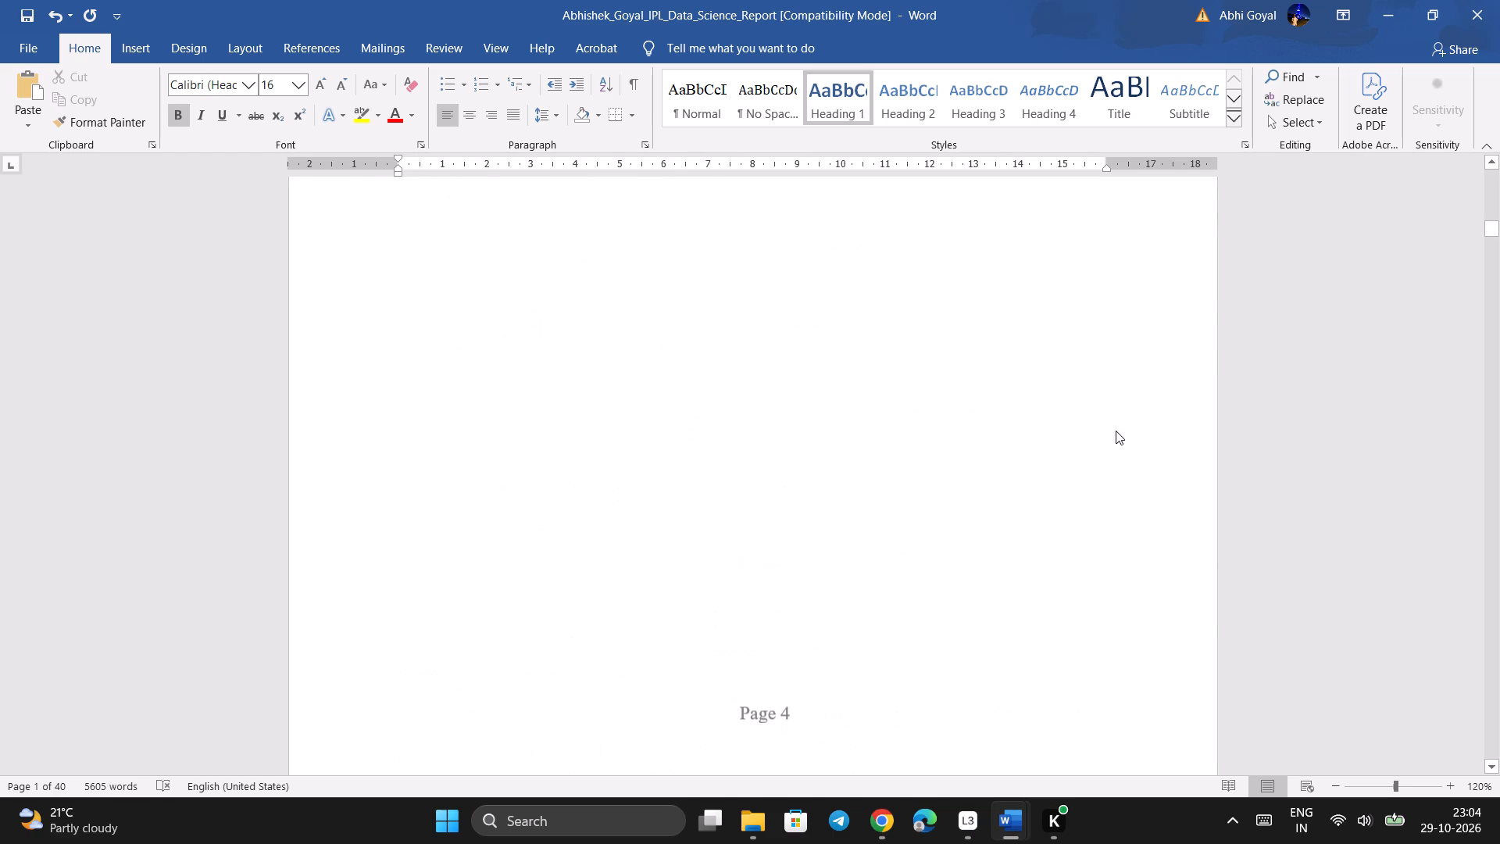
pyautogui.scroll(-4, 1116, 431)
pyautogui.scroll(4, 1116, 431)
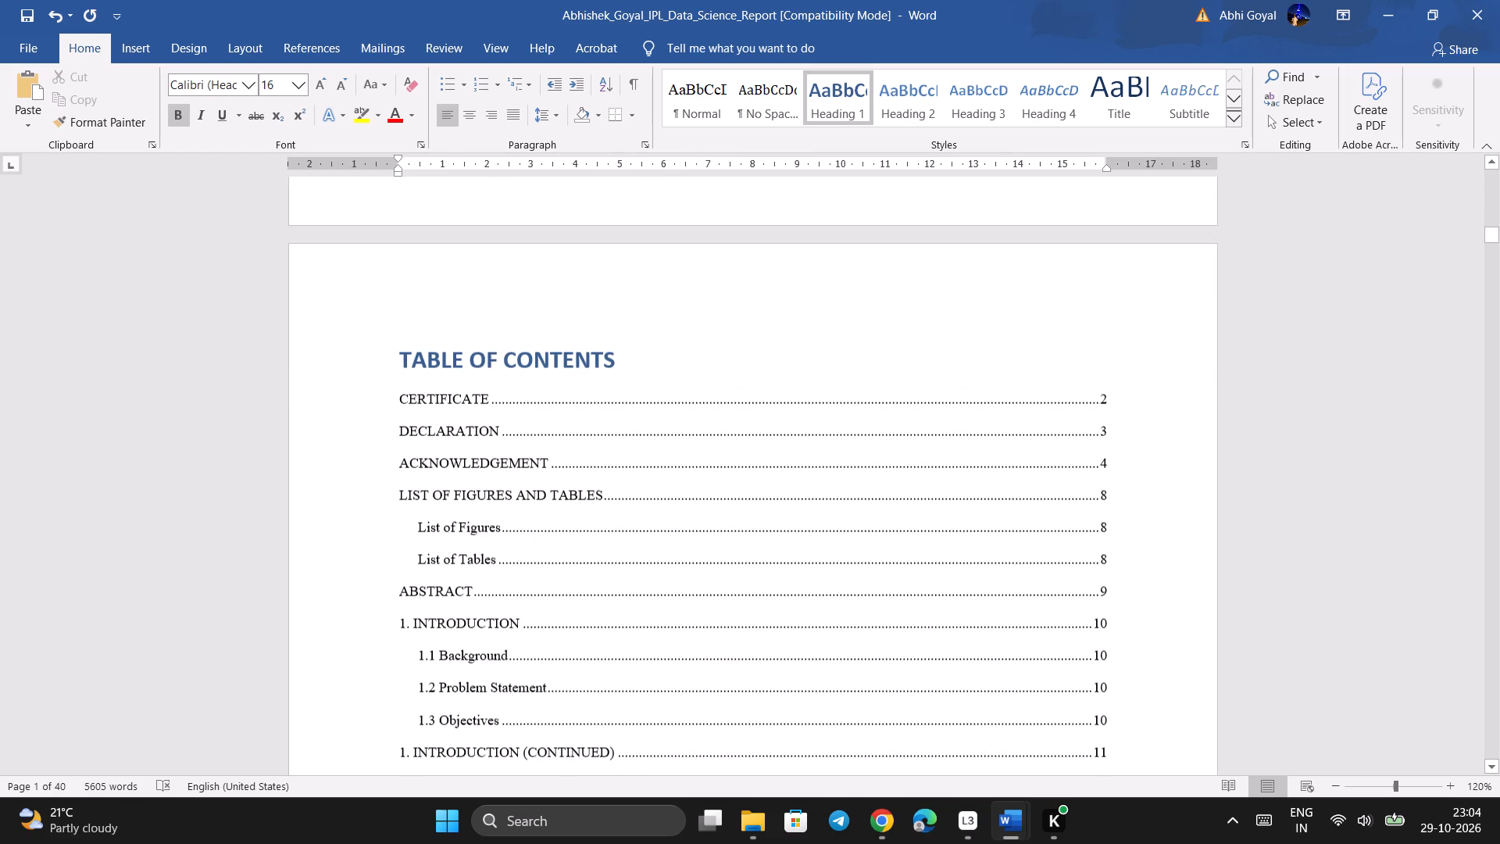
# Update the report's table of contents.
pyautogui.click(727, 441)
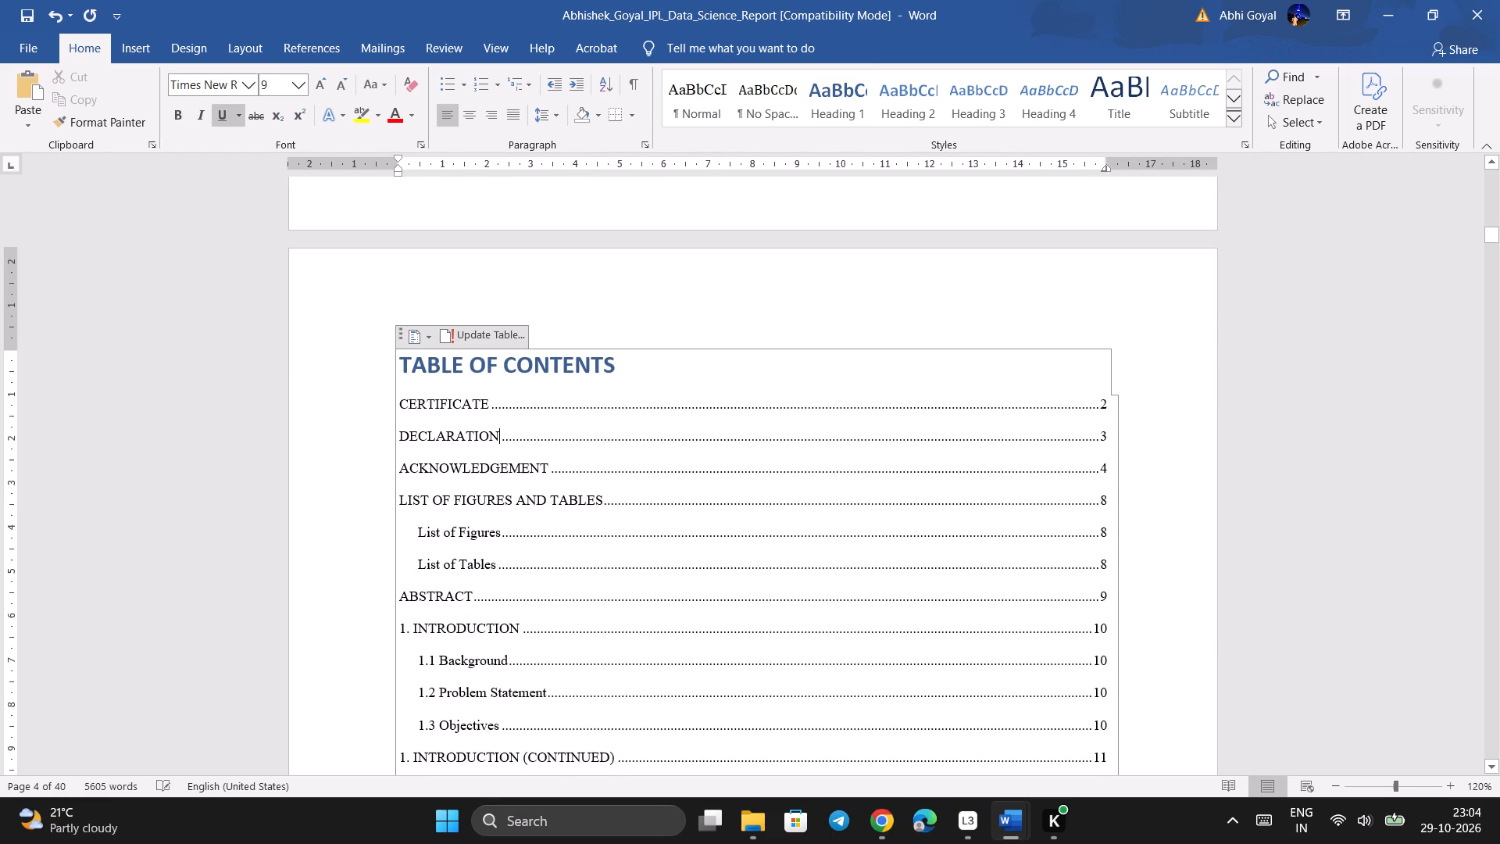
pyautogui.click(466, 334)
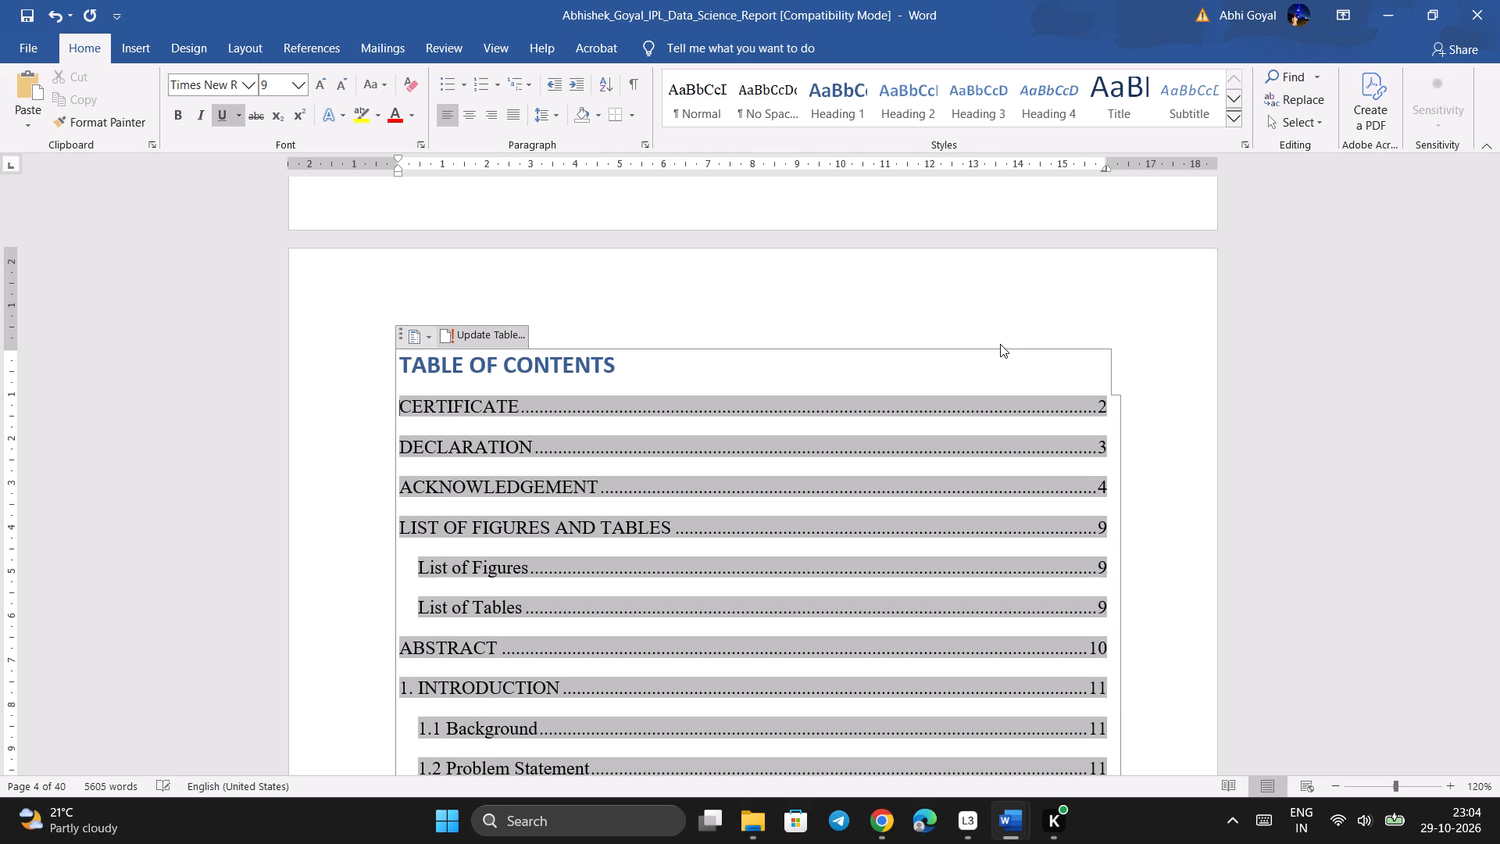
pyautogui.click(1256, 449)
pyautogui.scroll(-7, 1256, 449)
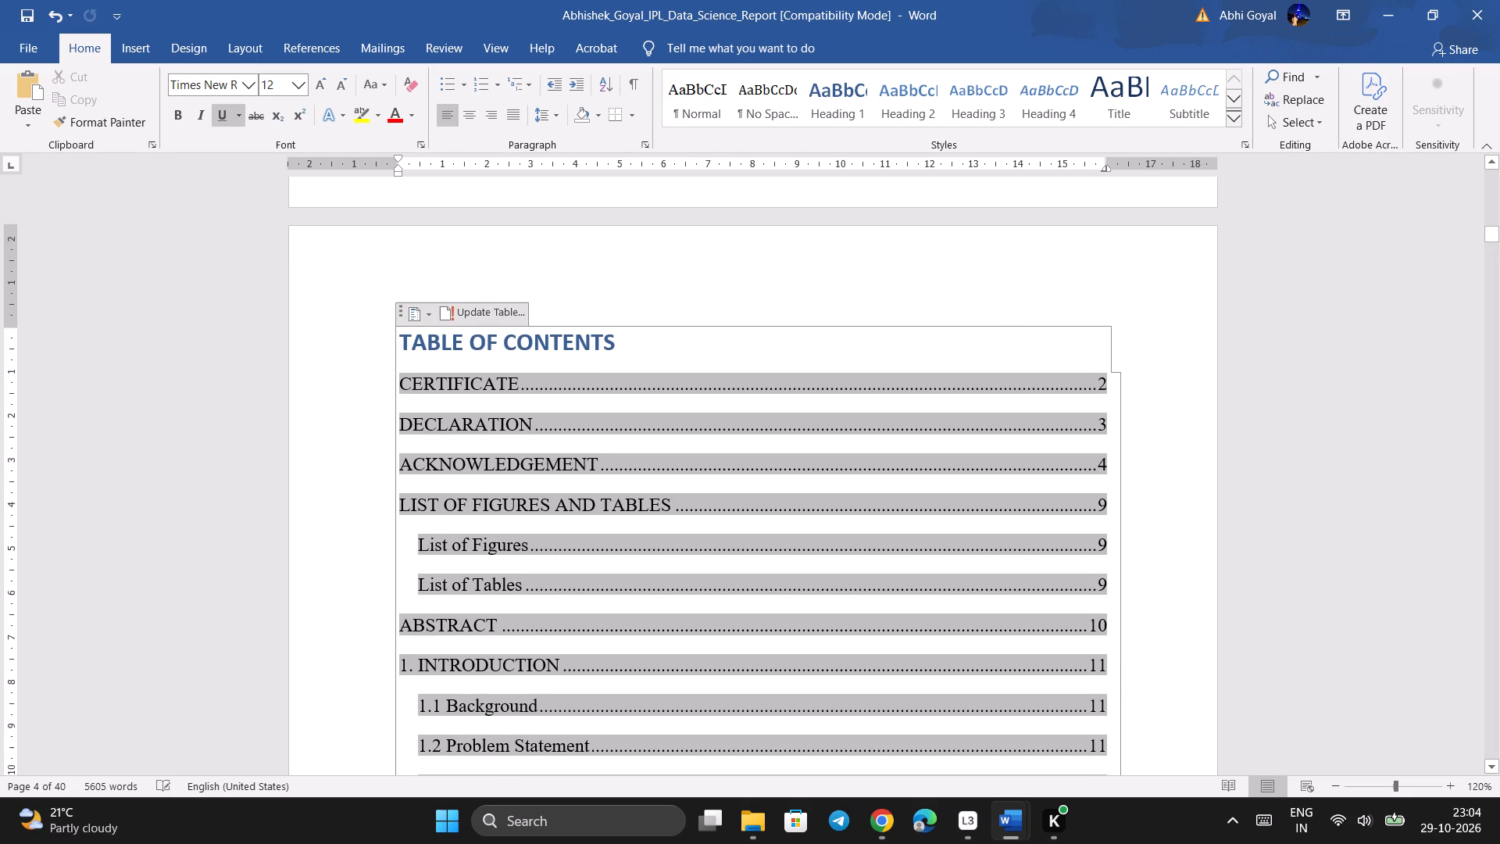
# Review the table of contents entries and the certificate and acknowledgement pages before it in the Word report.
pyautogui.scroll(-5, 1256, 449)
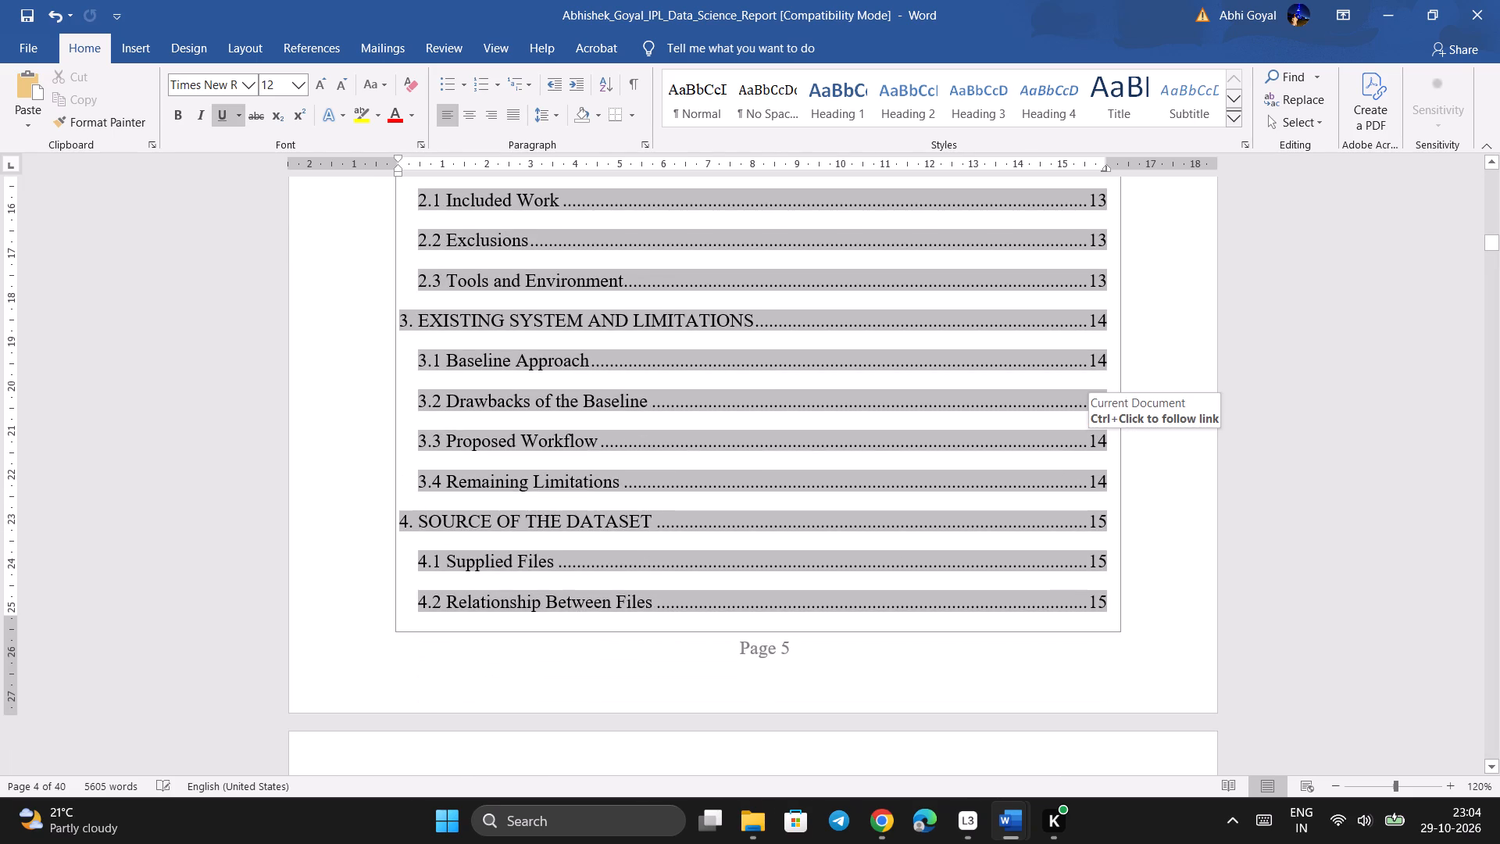
pyautogui.click(1010, 492)
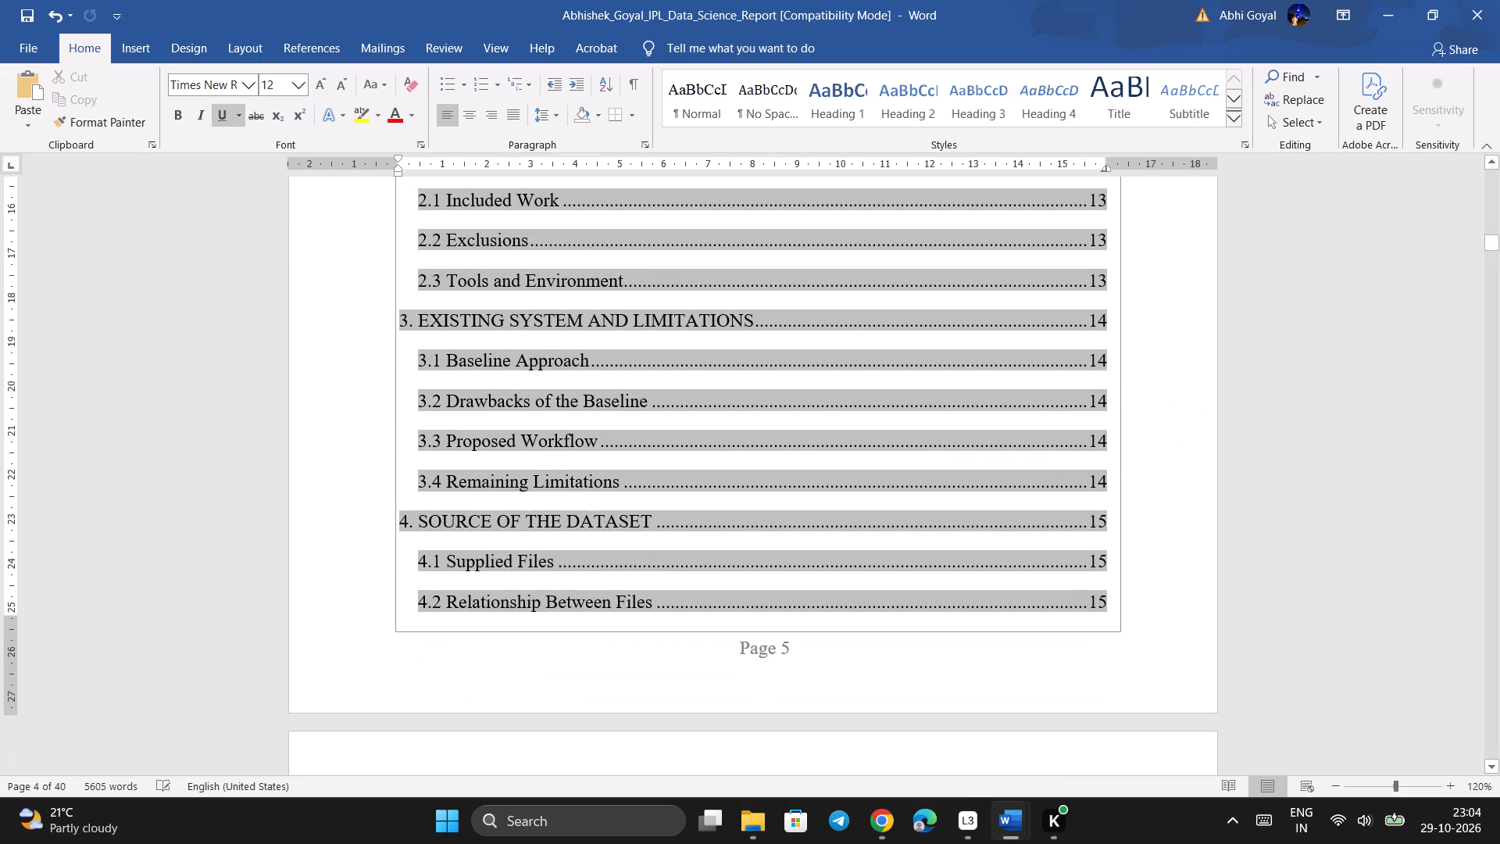
pyautogui.click(1232, 512)
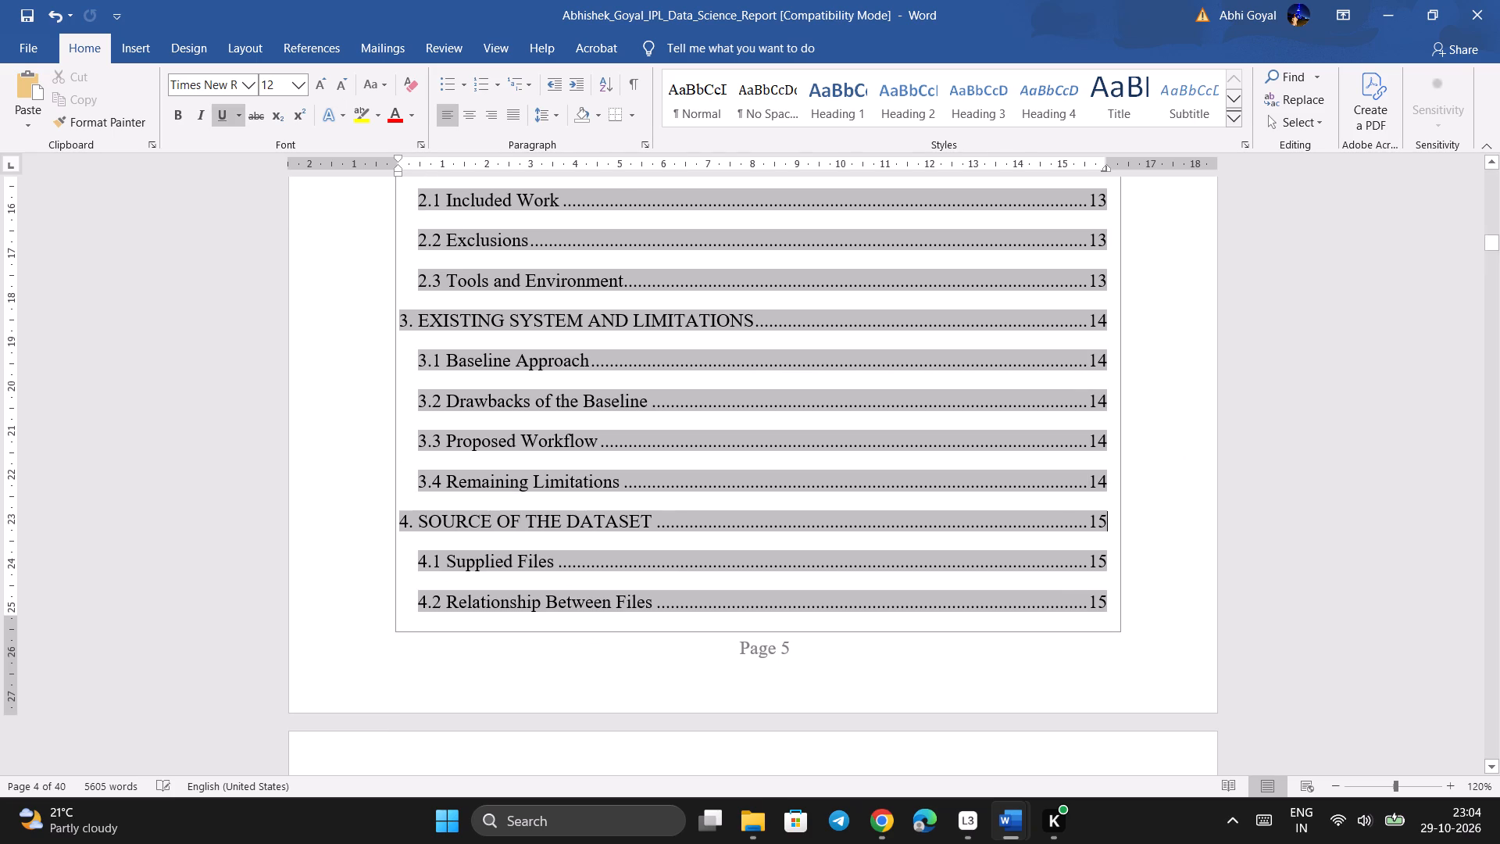
pyautogui.click(581, 313)
pyautogui.click(1098, 494)
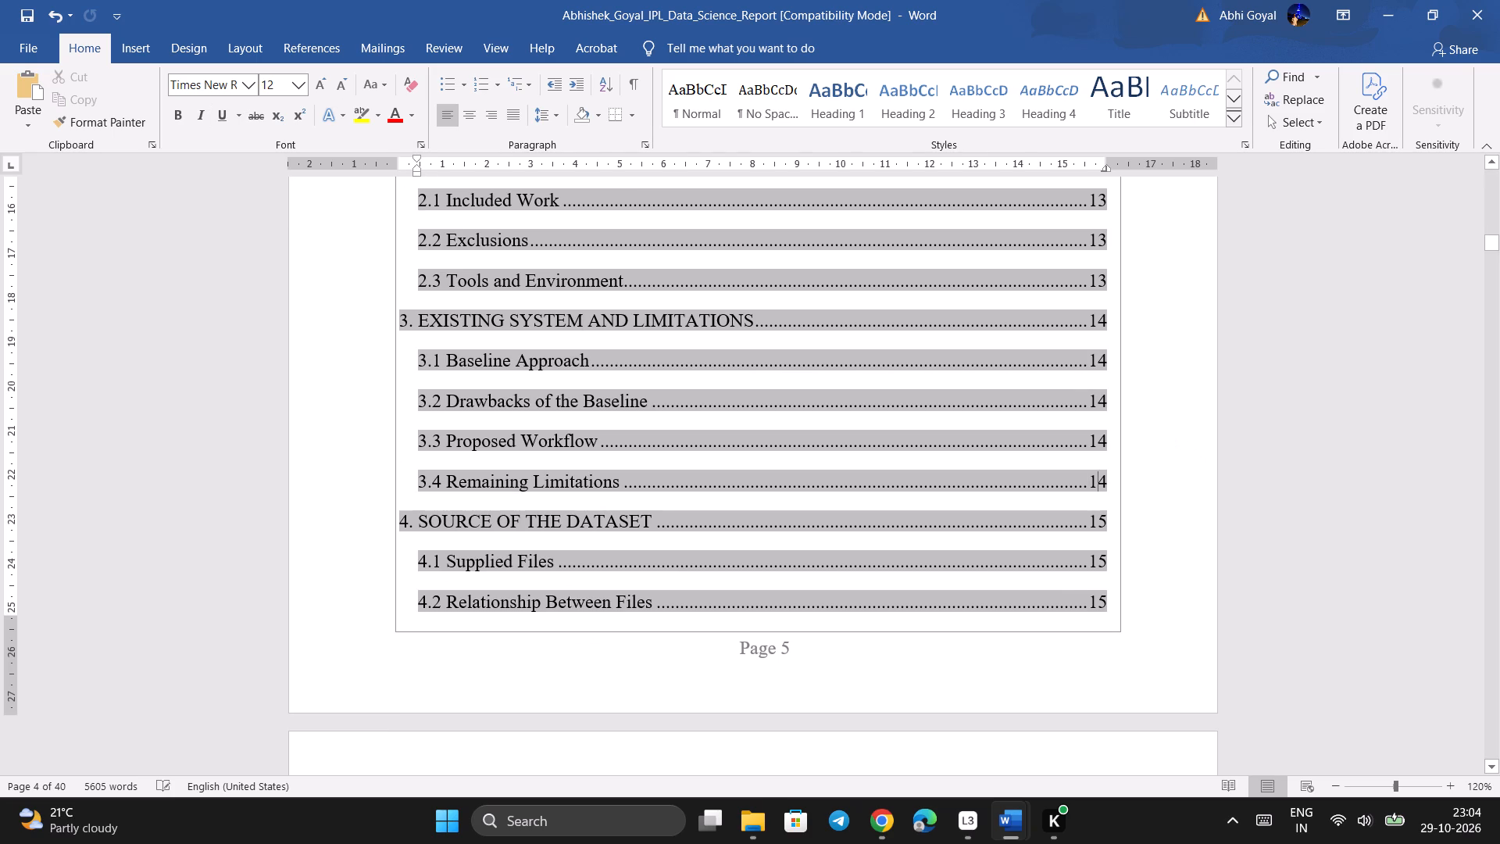
pyautogui.click(1203, 525)
pyautogui.scroll(-9, 1203, 525)
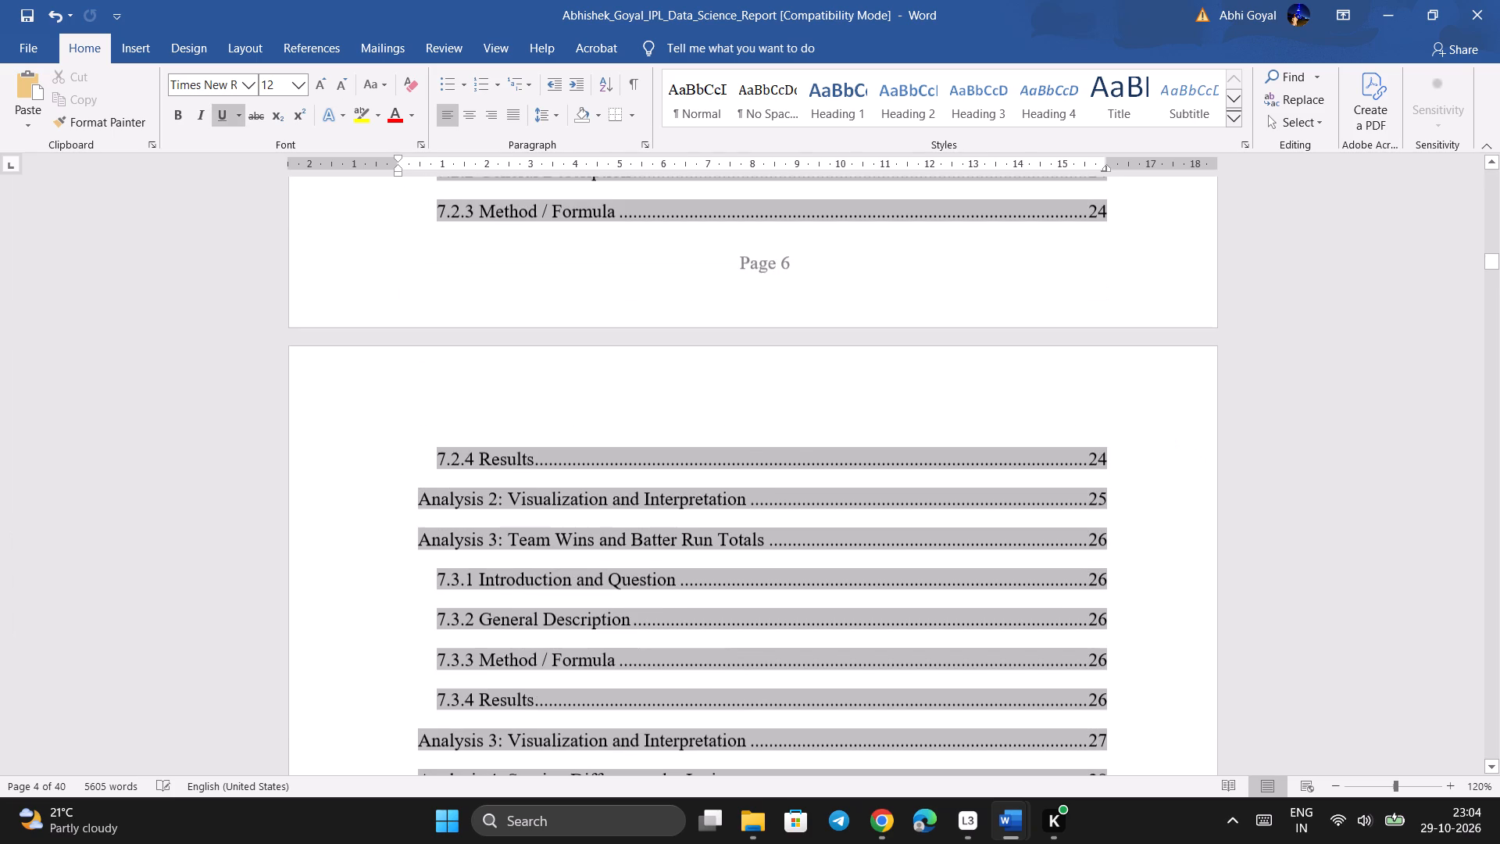
pyautogui.scroll(20, 1203, 525)
pyautogui.scroll(20, 1203, 525)
pyautogui.scroll(-12, 1203, 525)
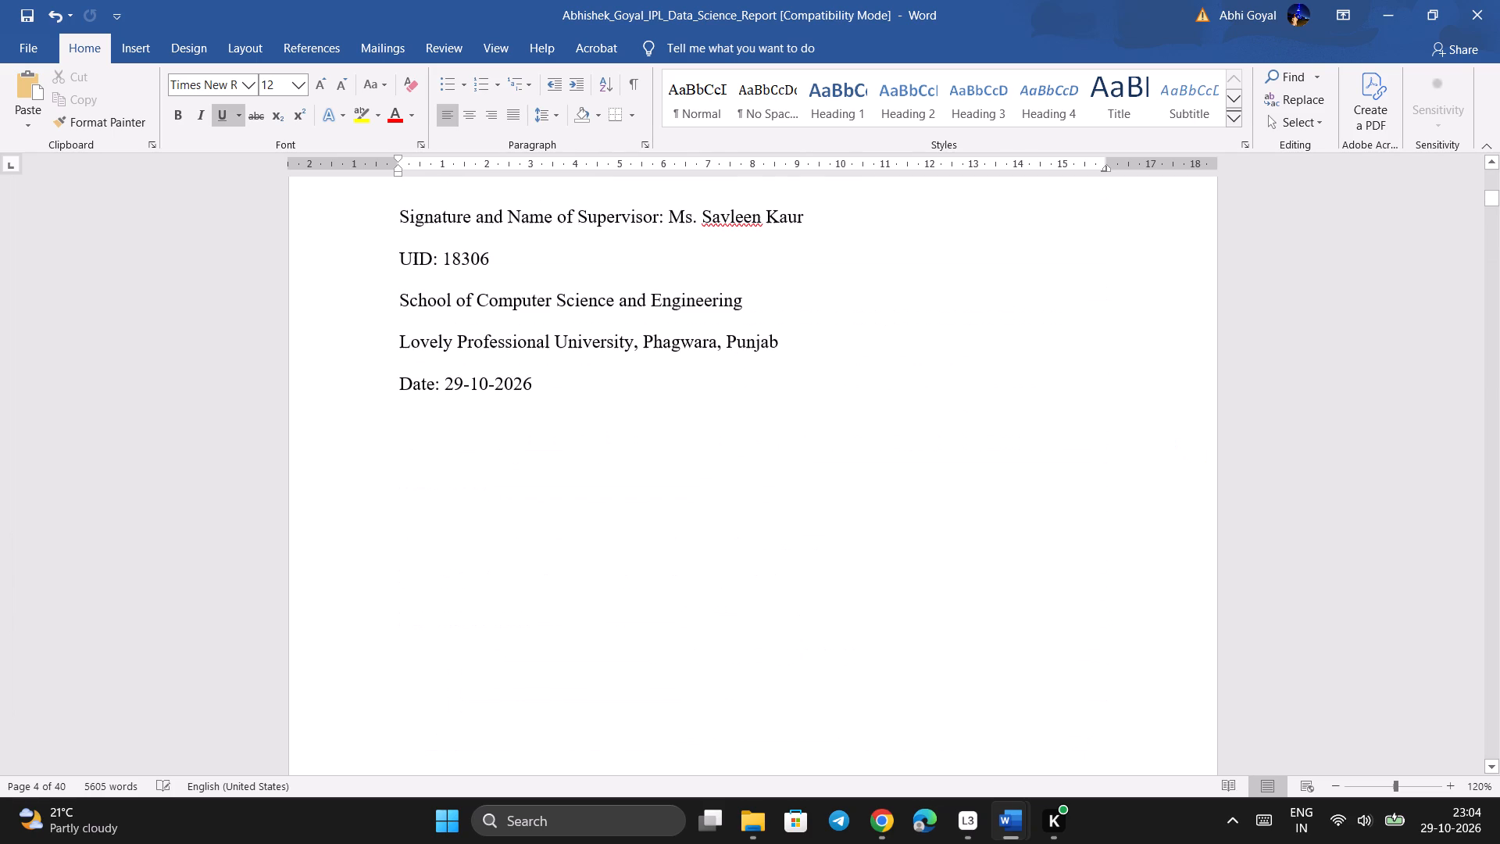
pyautogui.scroll(-11, 1203, 525)
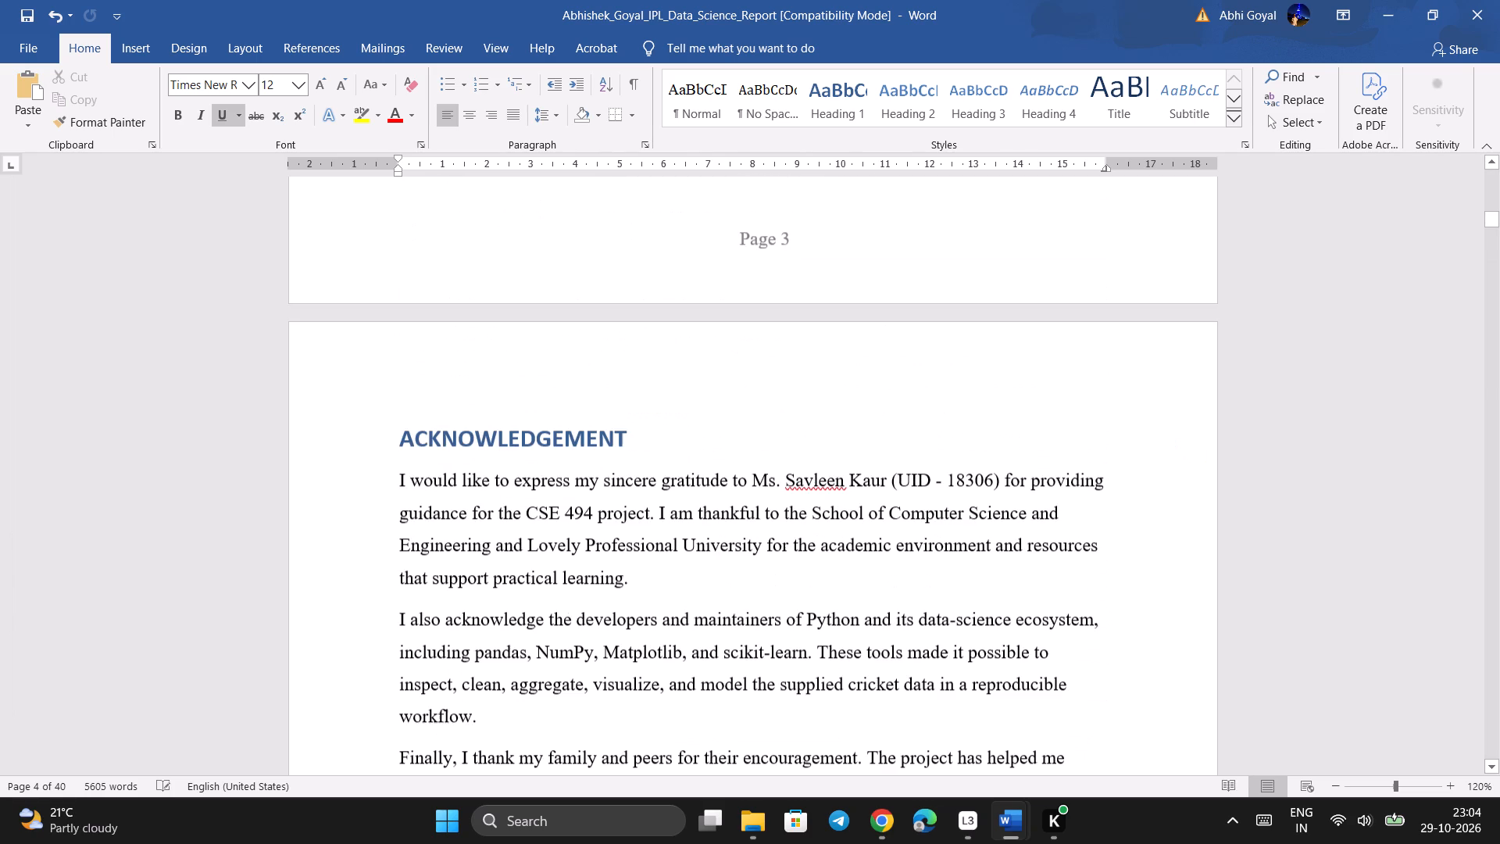
pyautogui.scroll(-9, 1203, 525)
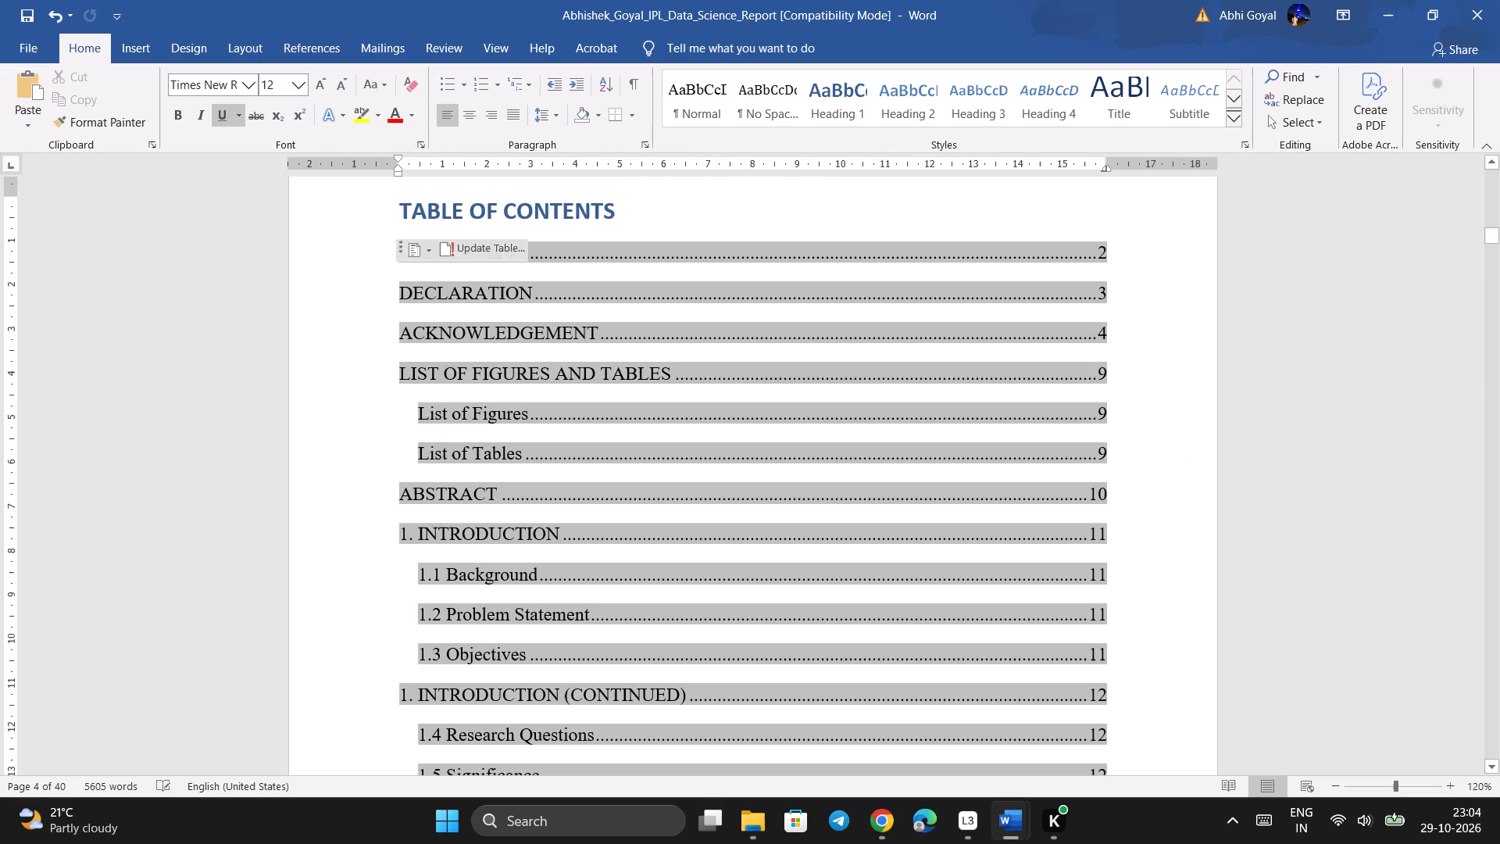
# Update the table of contents using the option to update the entire table.
pyautogui.click(692, 264)
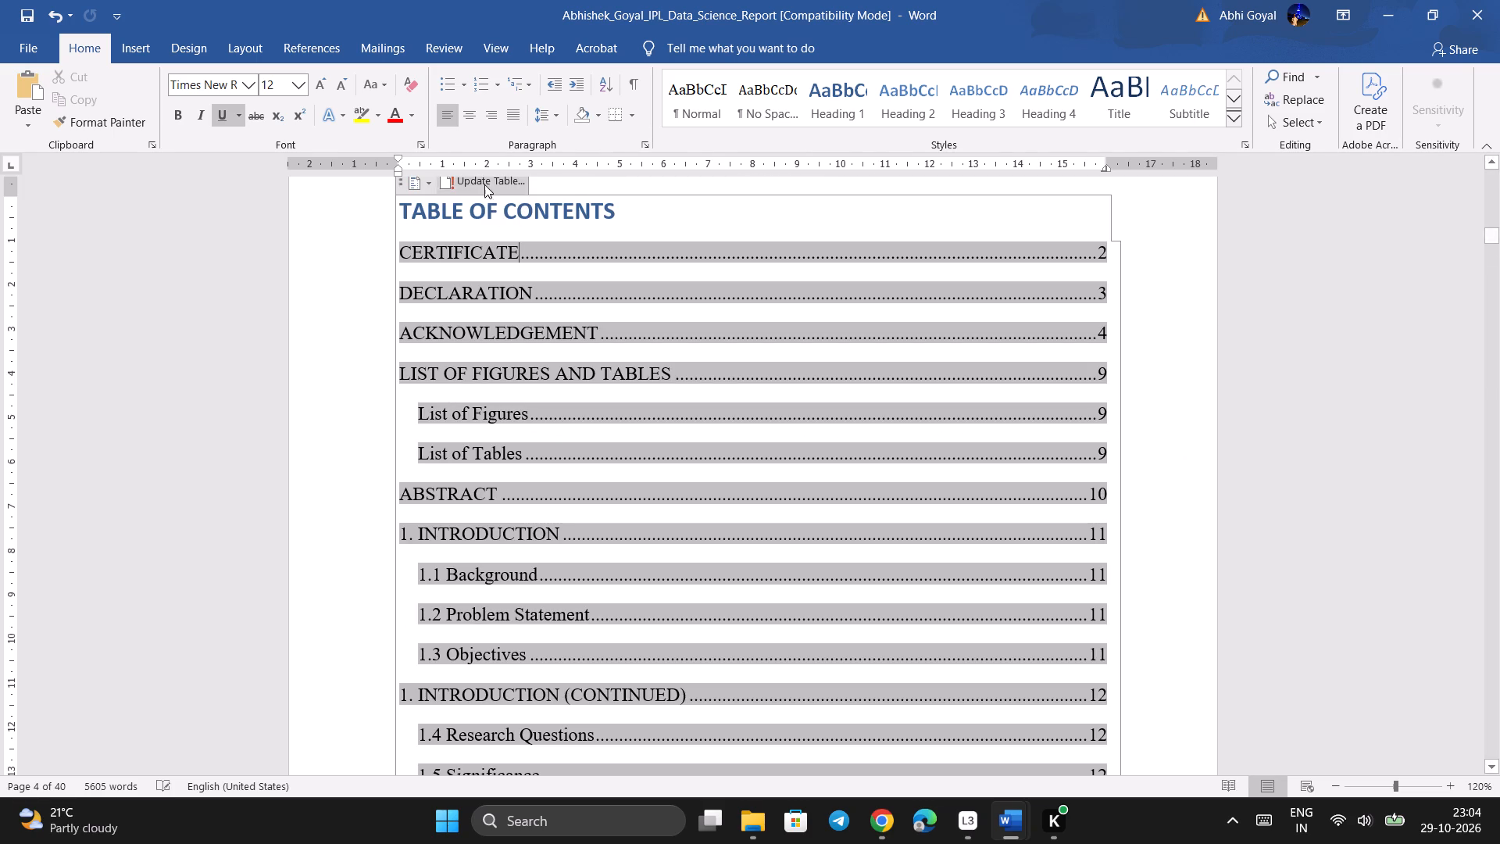
pyautogui.click(470, 183)
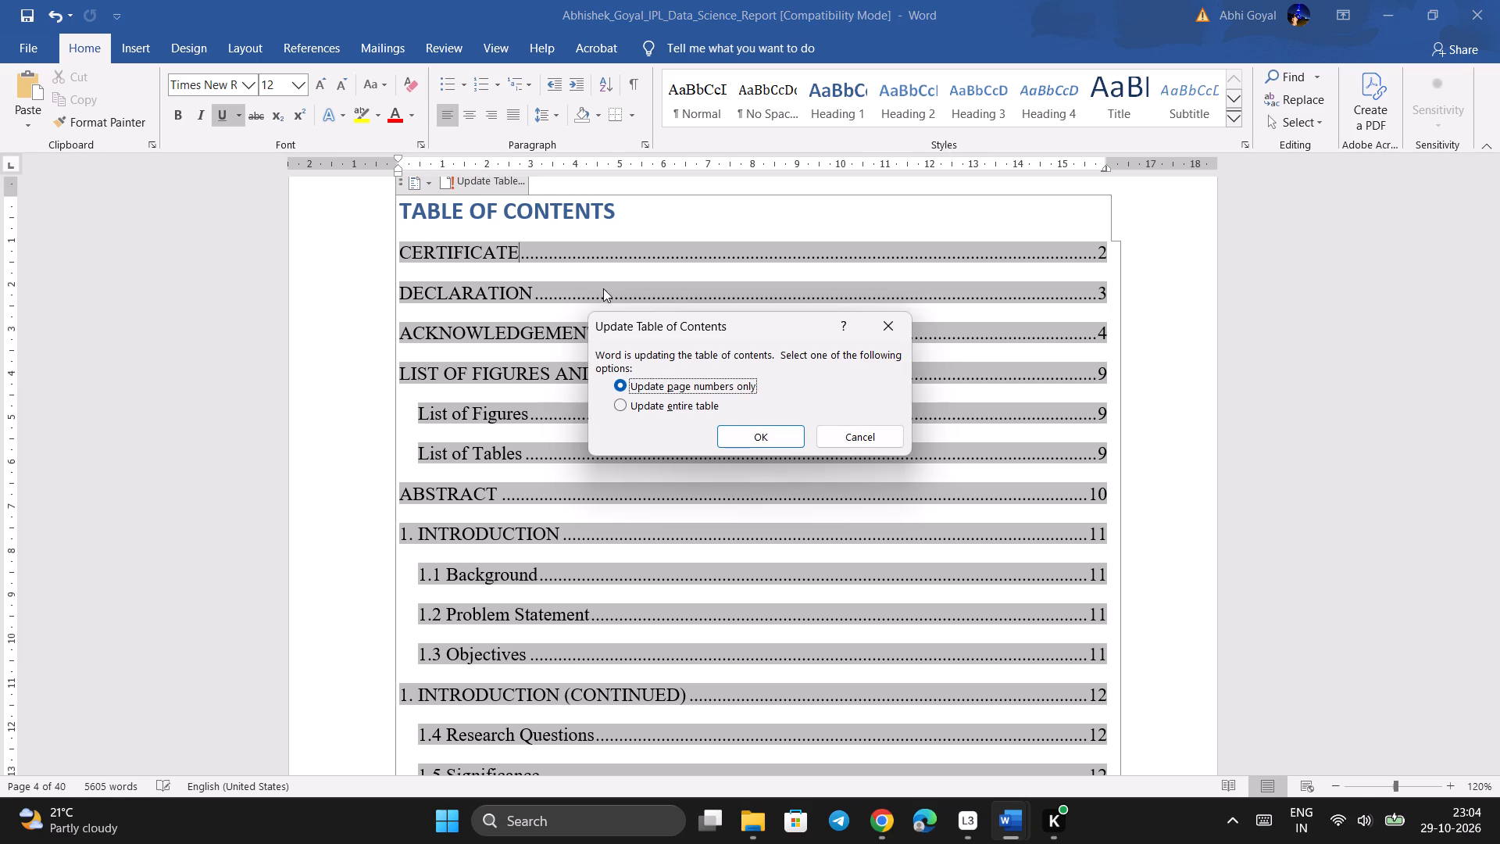
pyautogui.click(623, 402)
pyautogui.click(774, 439)
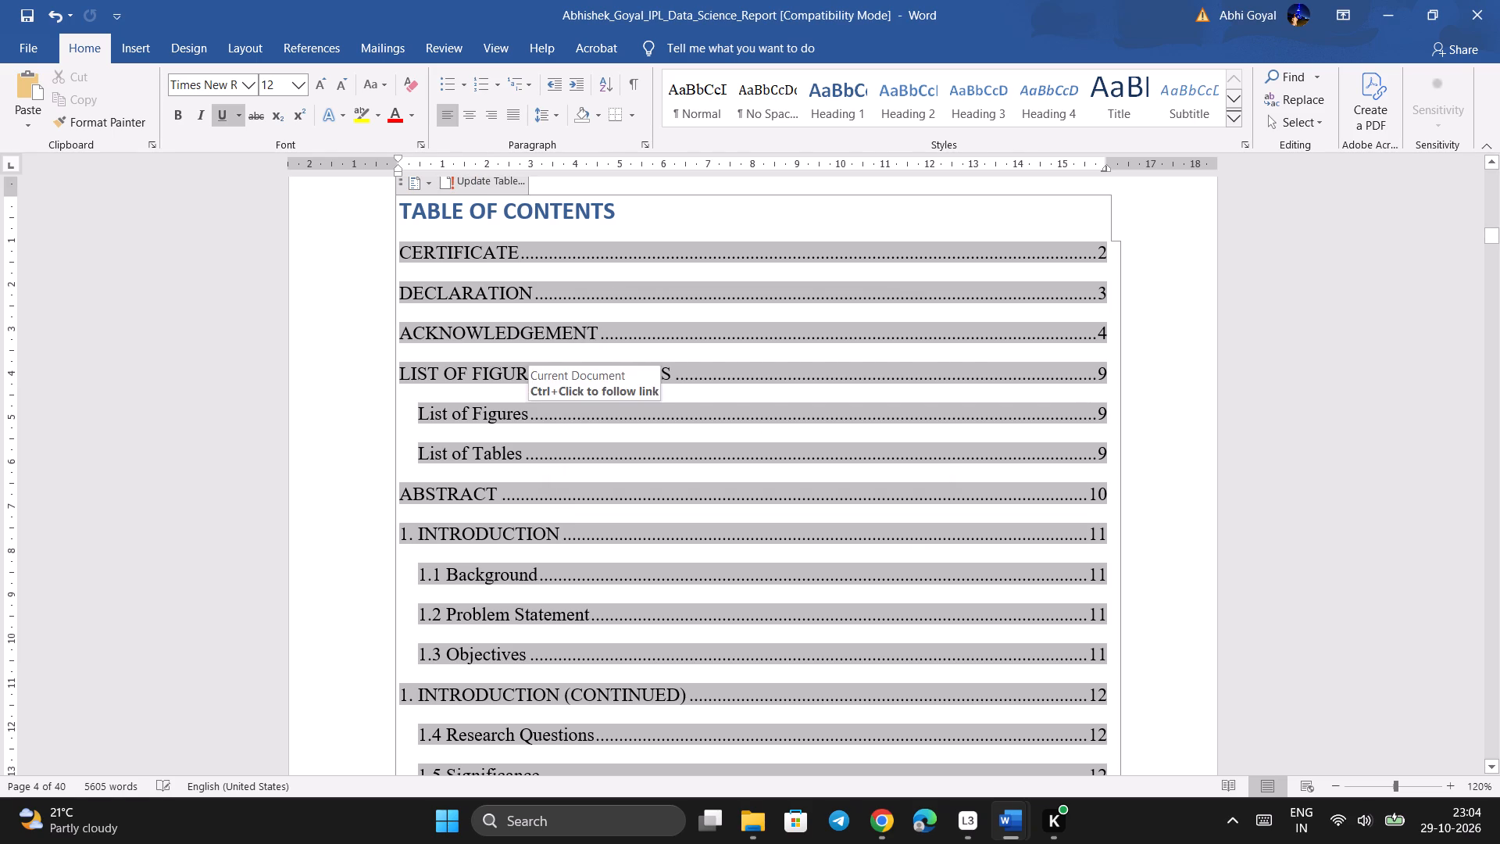
# Check the refreshed table of contents through the Appendix C entries and on to the Abstract page.
pyautogui.scroll(-8, 774, 439)
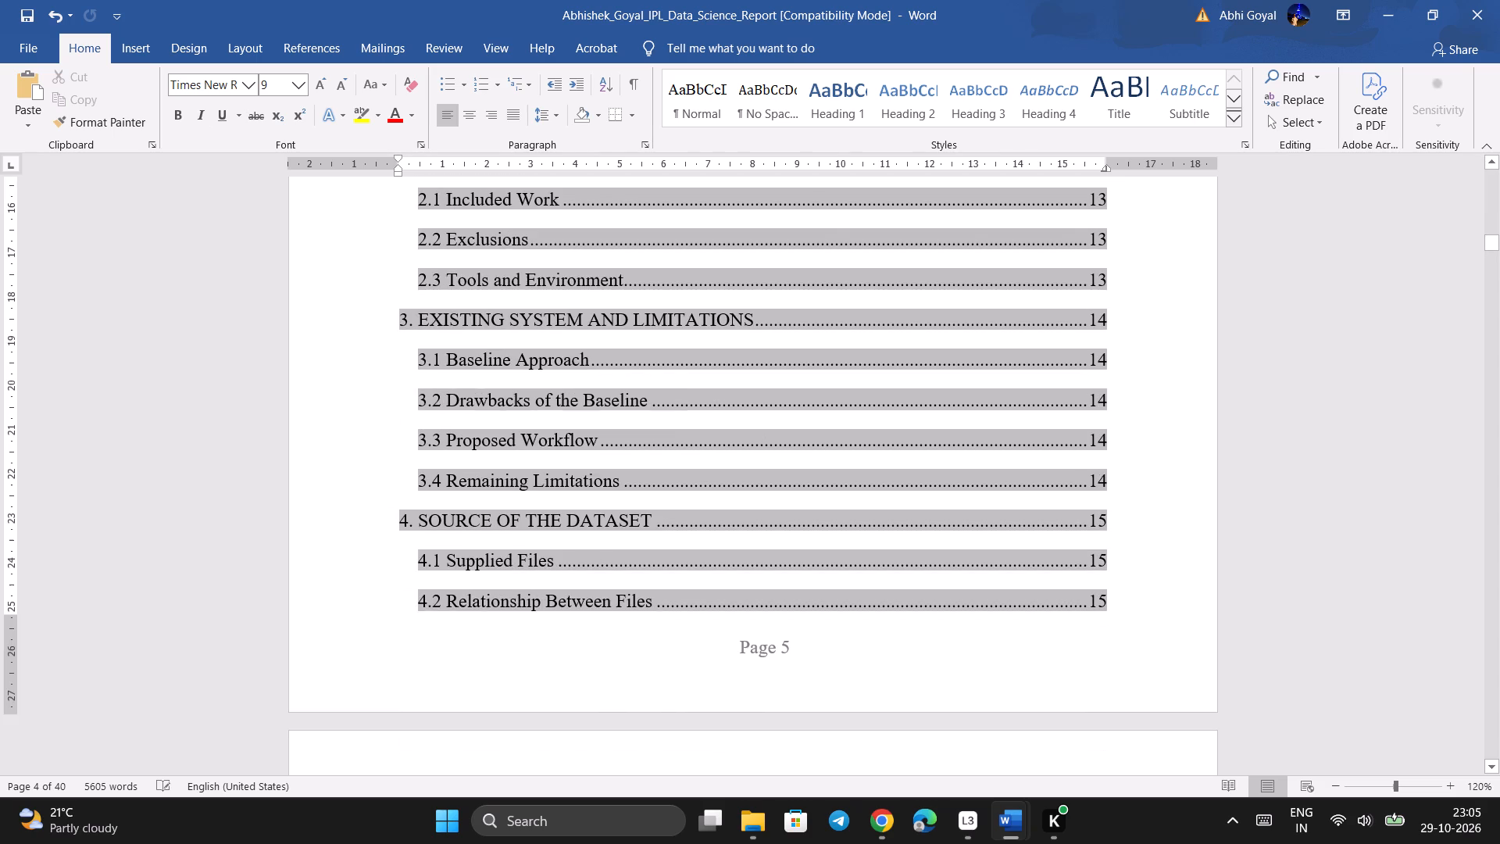
pyautogui.scroll(-7, 774, 439)
pyautogui.scroll(-11, 833, 624)
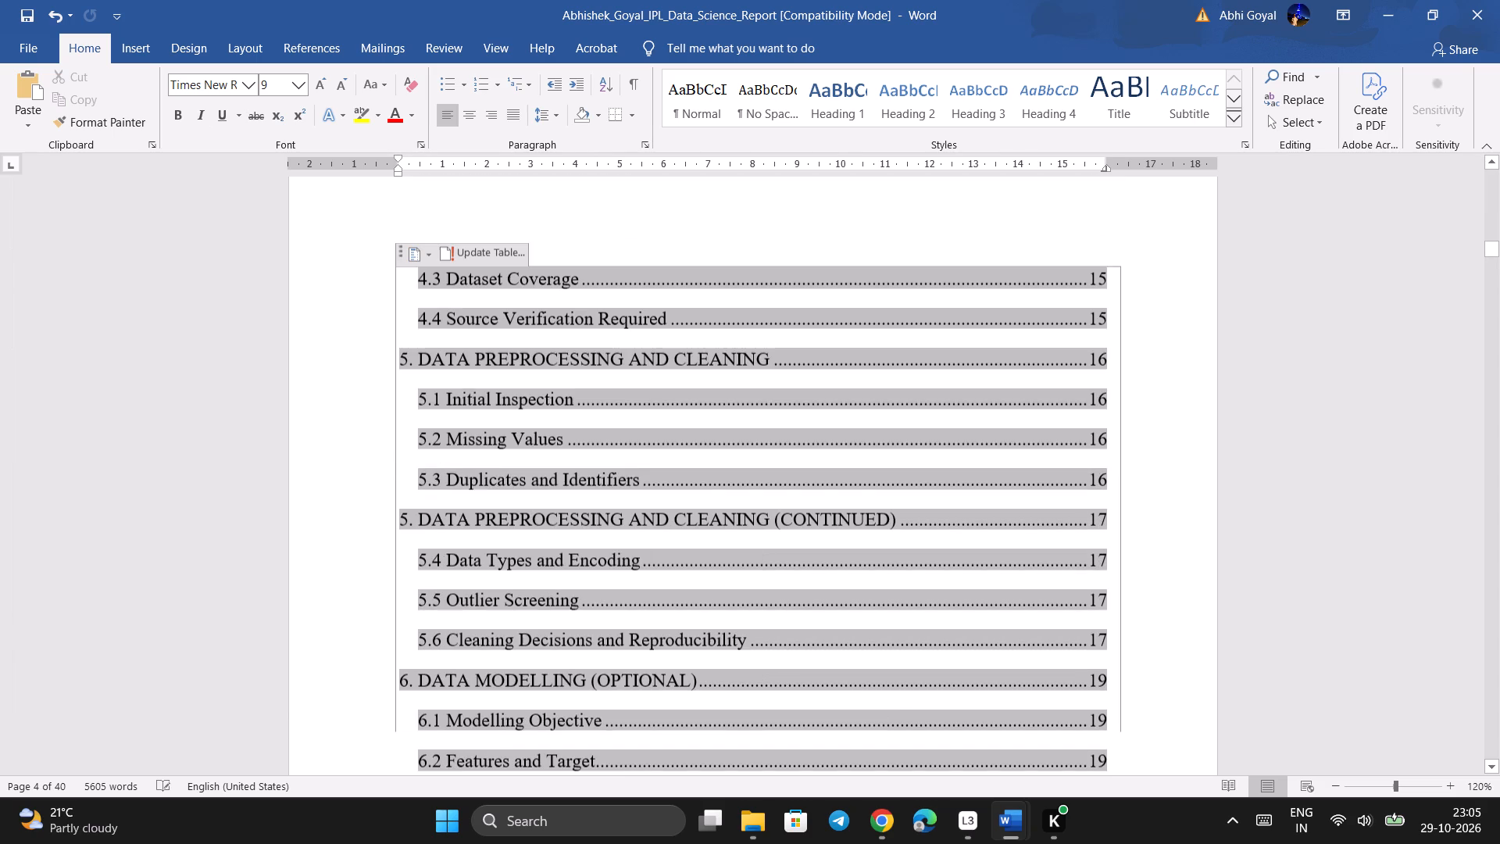
pyautogui.scroll(-10, 833, 624)
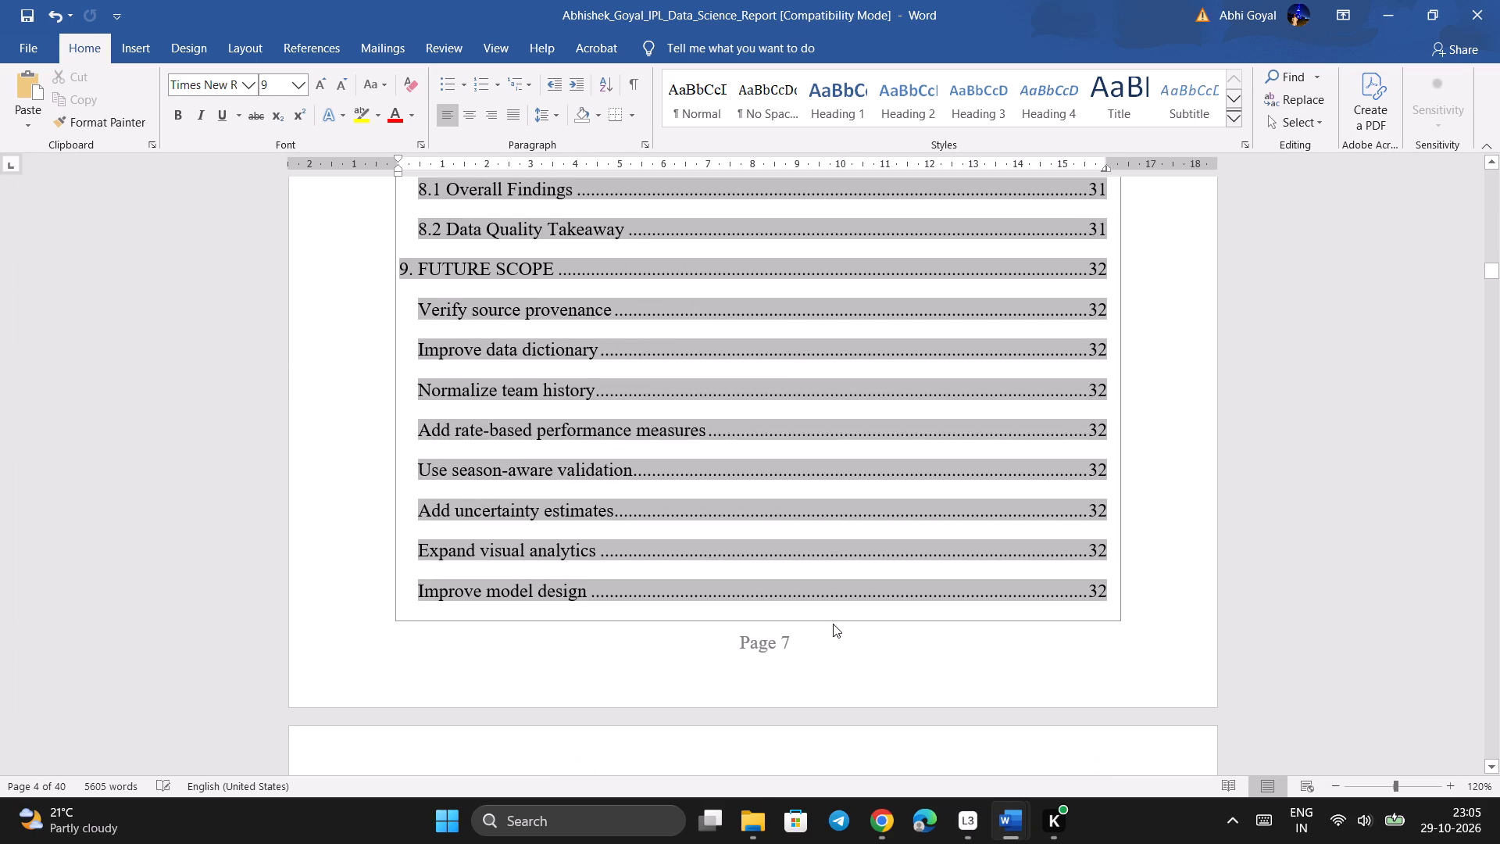
pyautogui.scroll(-5, 833, 624)
pyautogui.scroll(10, 833, 624)
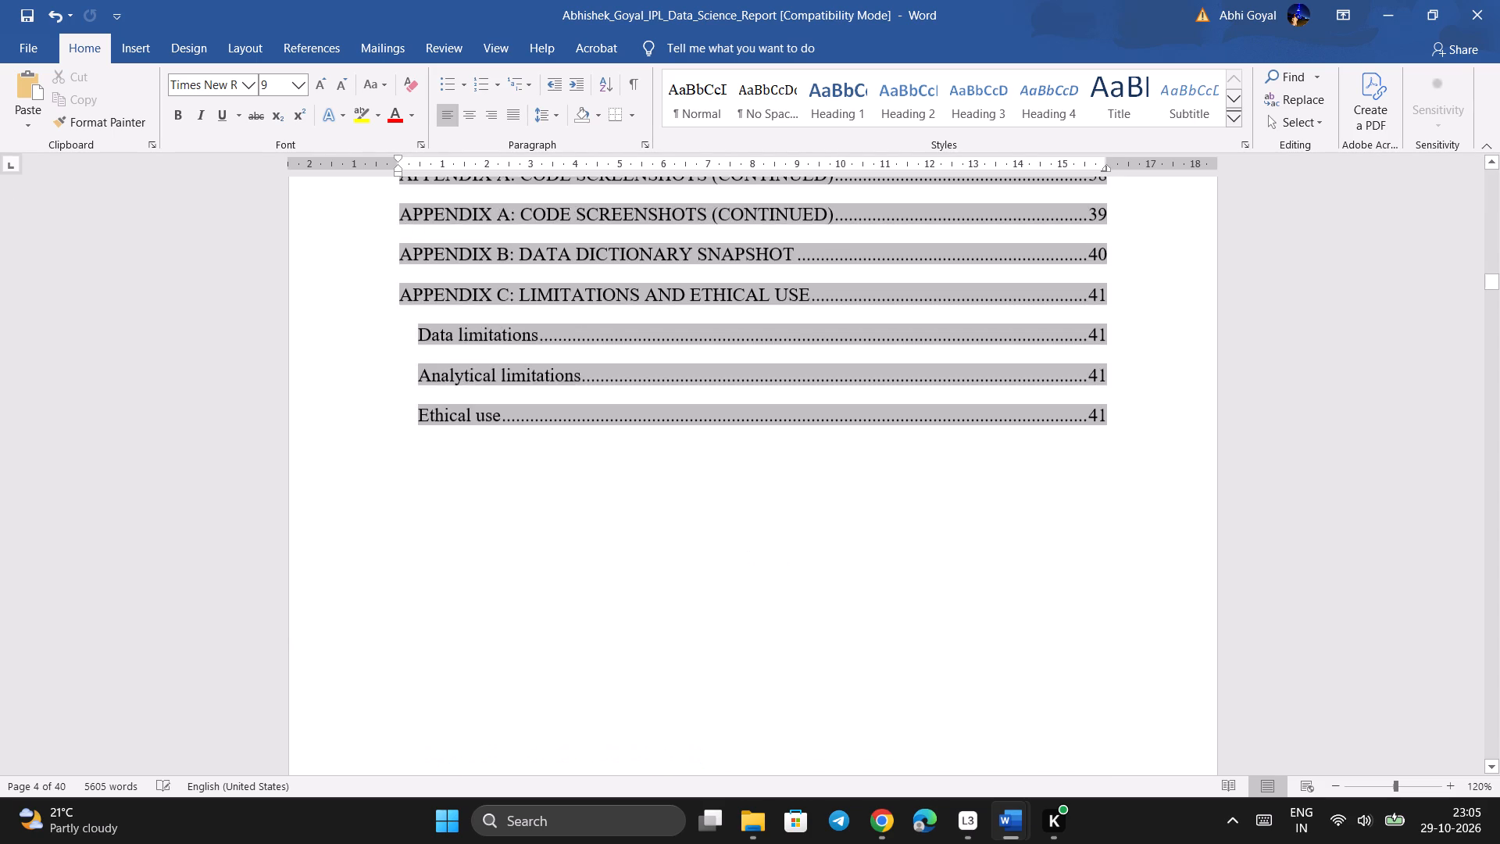
pyautogui.scroll(6, 833, 624)
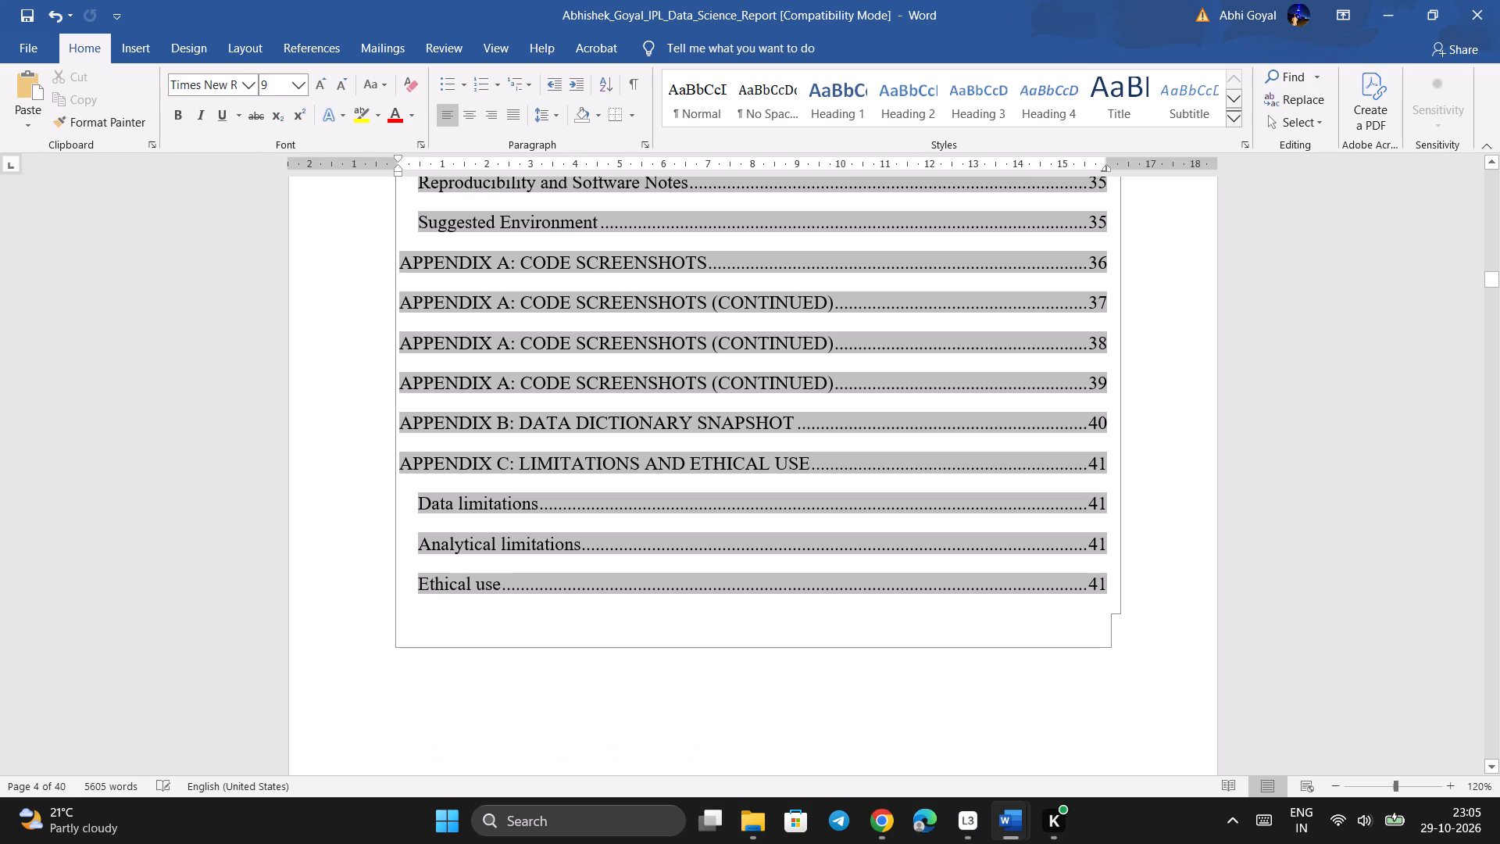
pyautogui.click(877, 619)
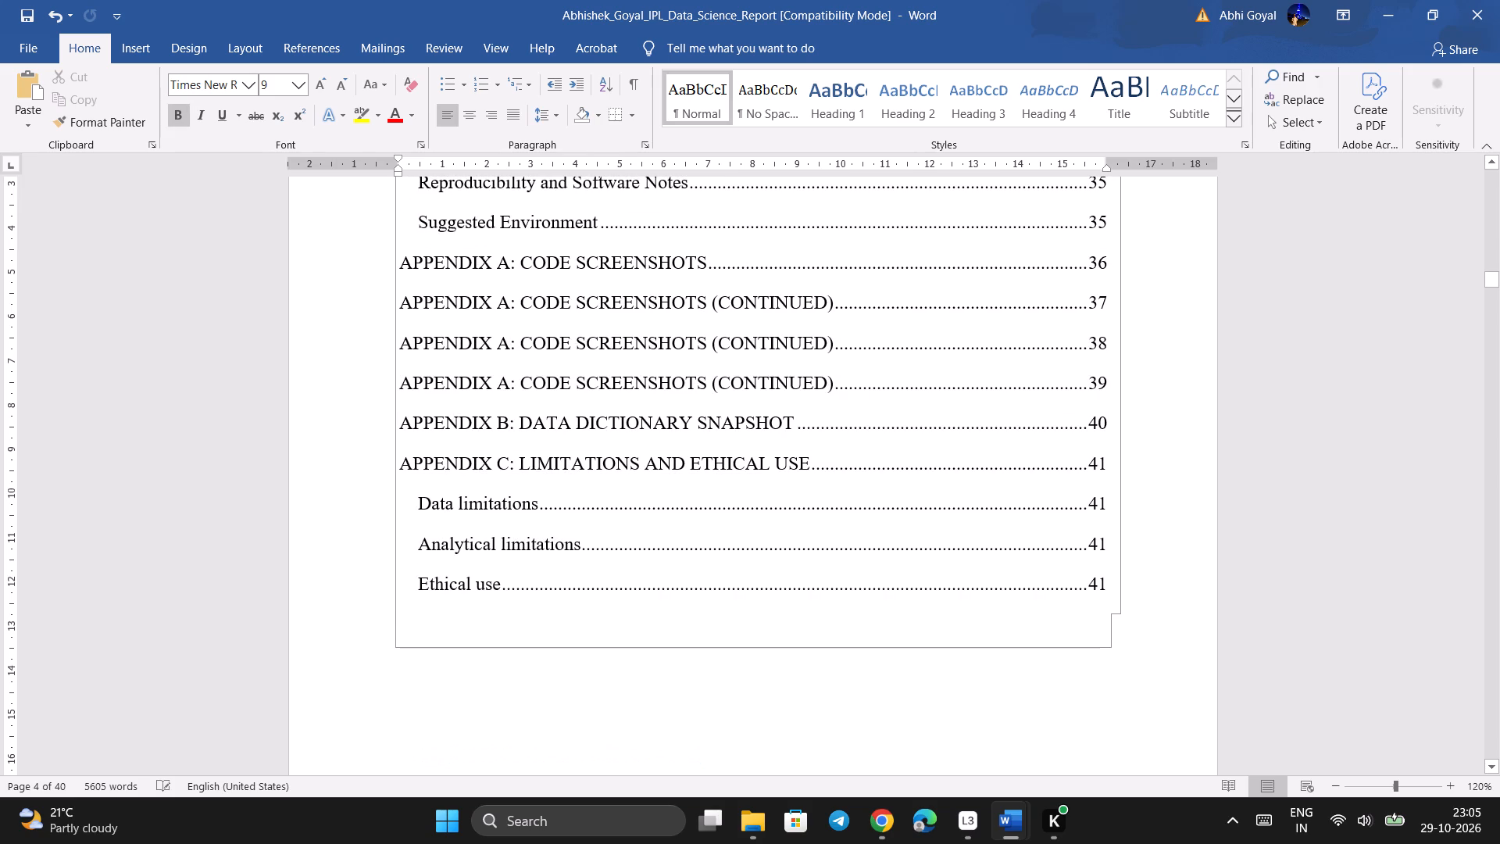
pyautogui.click(1302, 642)
pyautogui.click(1223, 633)
pyautogui.scroll(-8, 1223, 633)
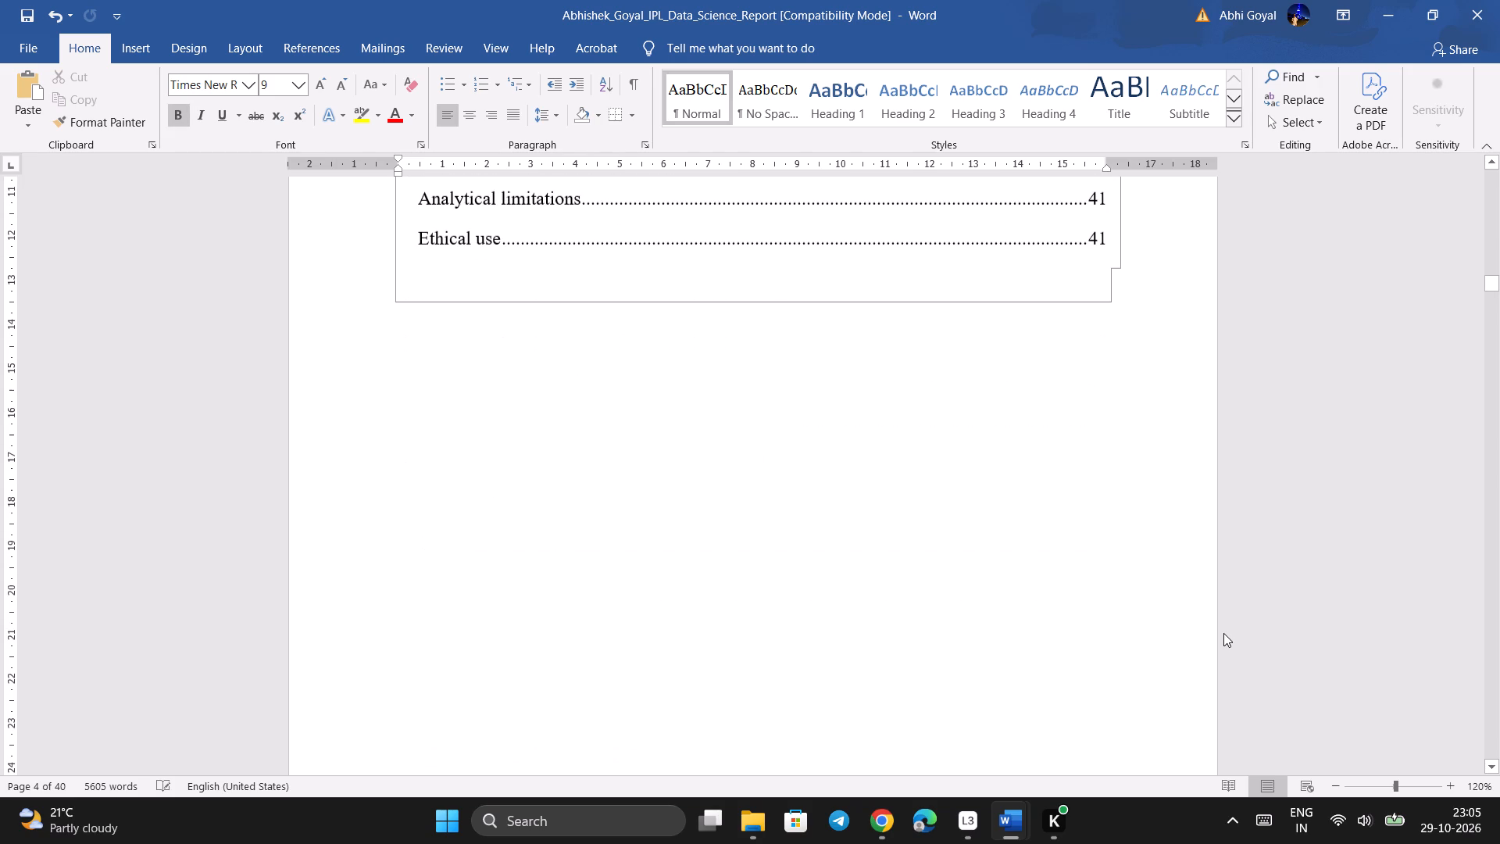
pyautogui.scroll(-4, 1223, 633)
pyautogui.scroll(-1, 821, 495)
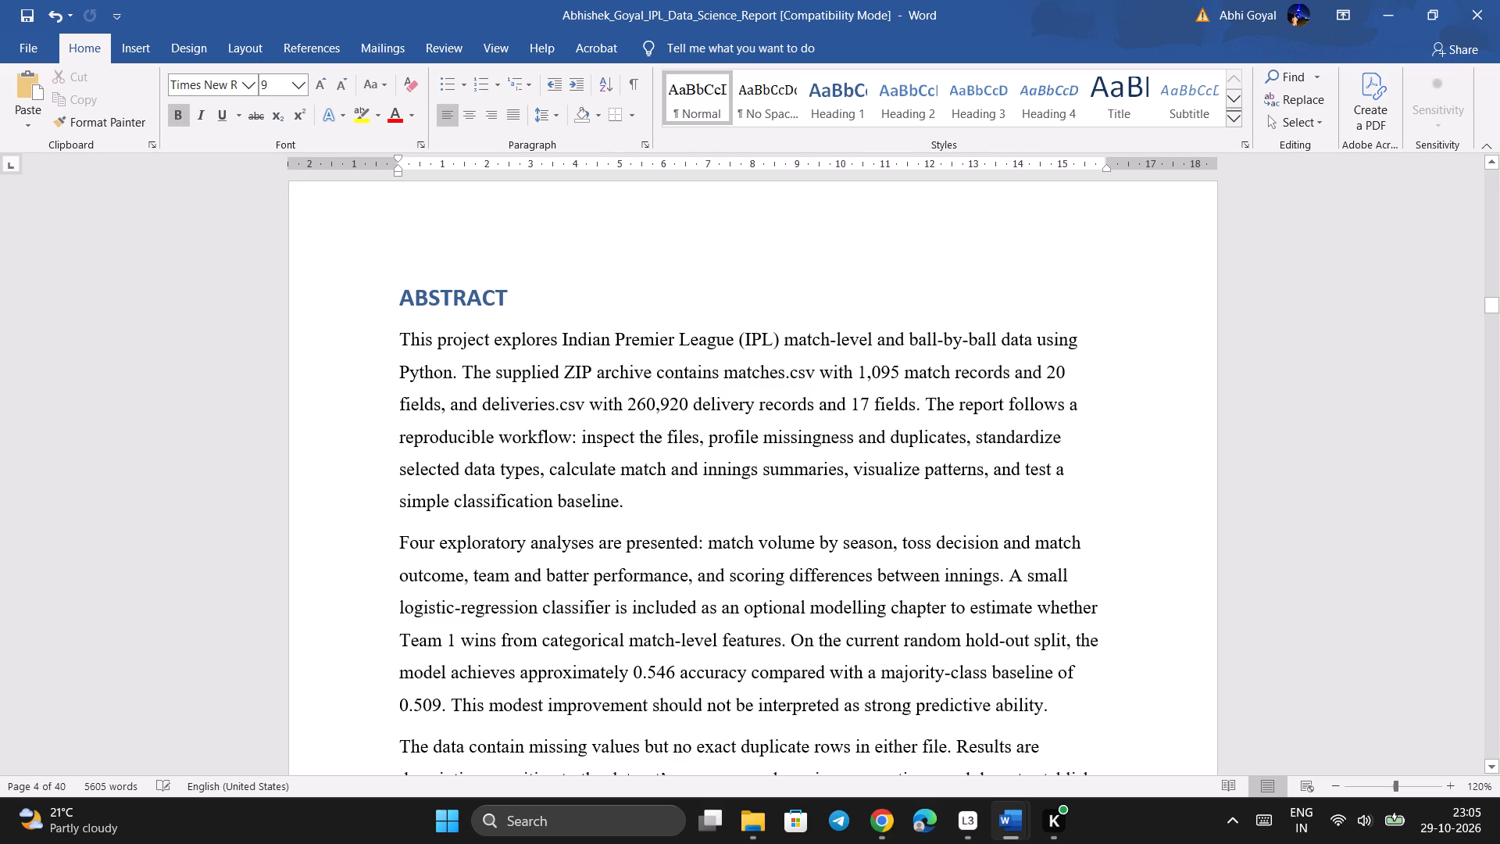
# Replace "ZIP archive" with "file" in the sentence about matches.csv in the Abstract's first paragraph.
pyautogui.scroll(-1, 821, 495)
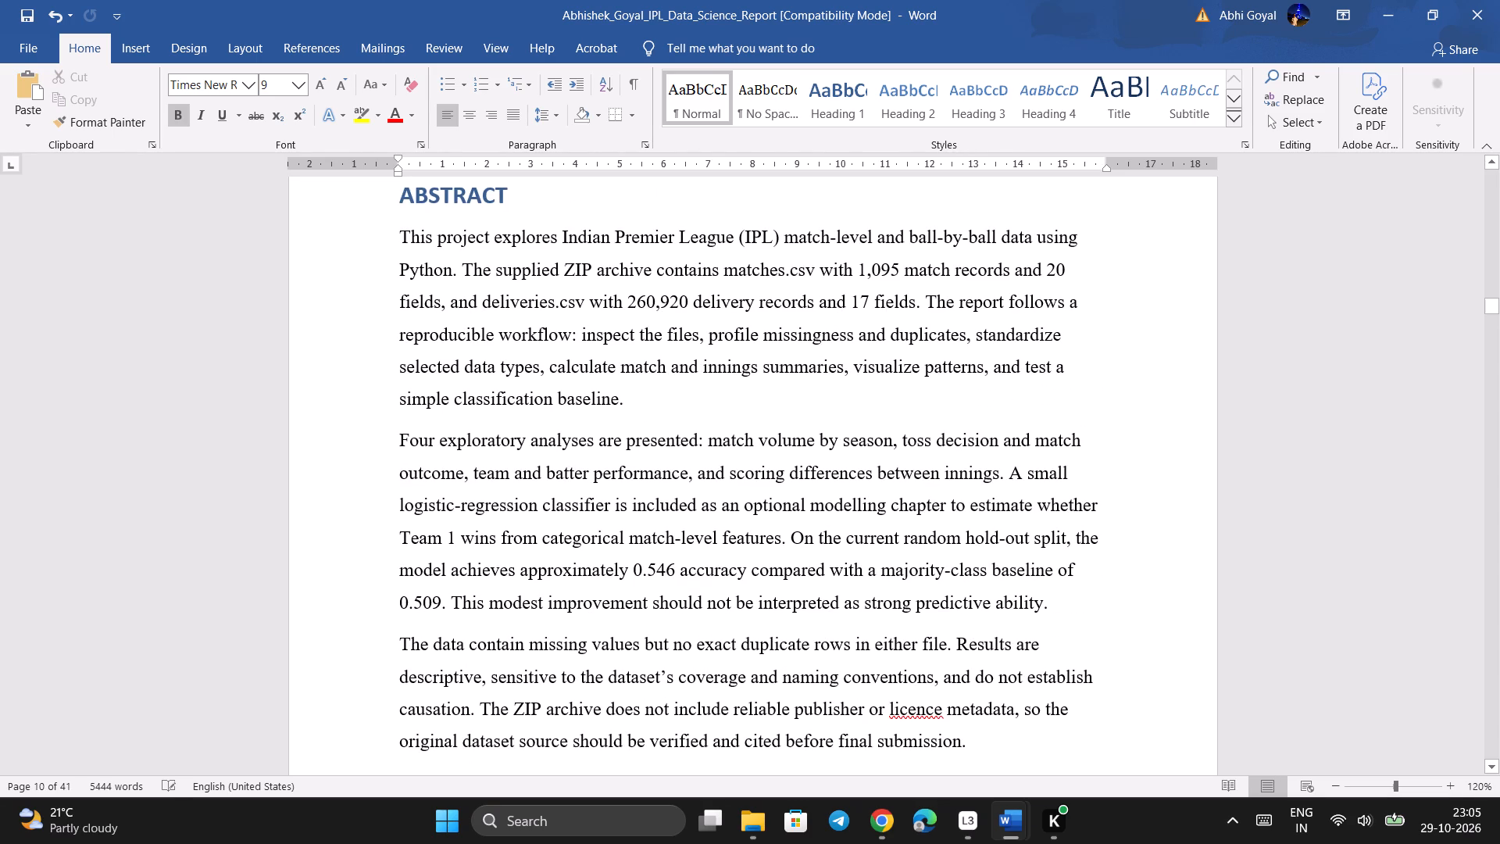
pyautogui.moveTo(467, 273); pyautogui.dragTo(530, 270)
pyautogui.moveTo(530, 270); pyautogui.dragTo(892, 299)
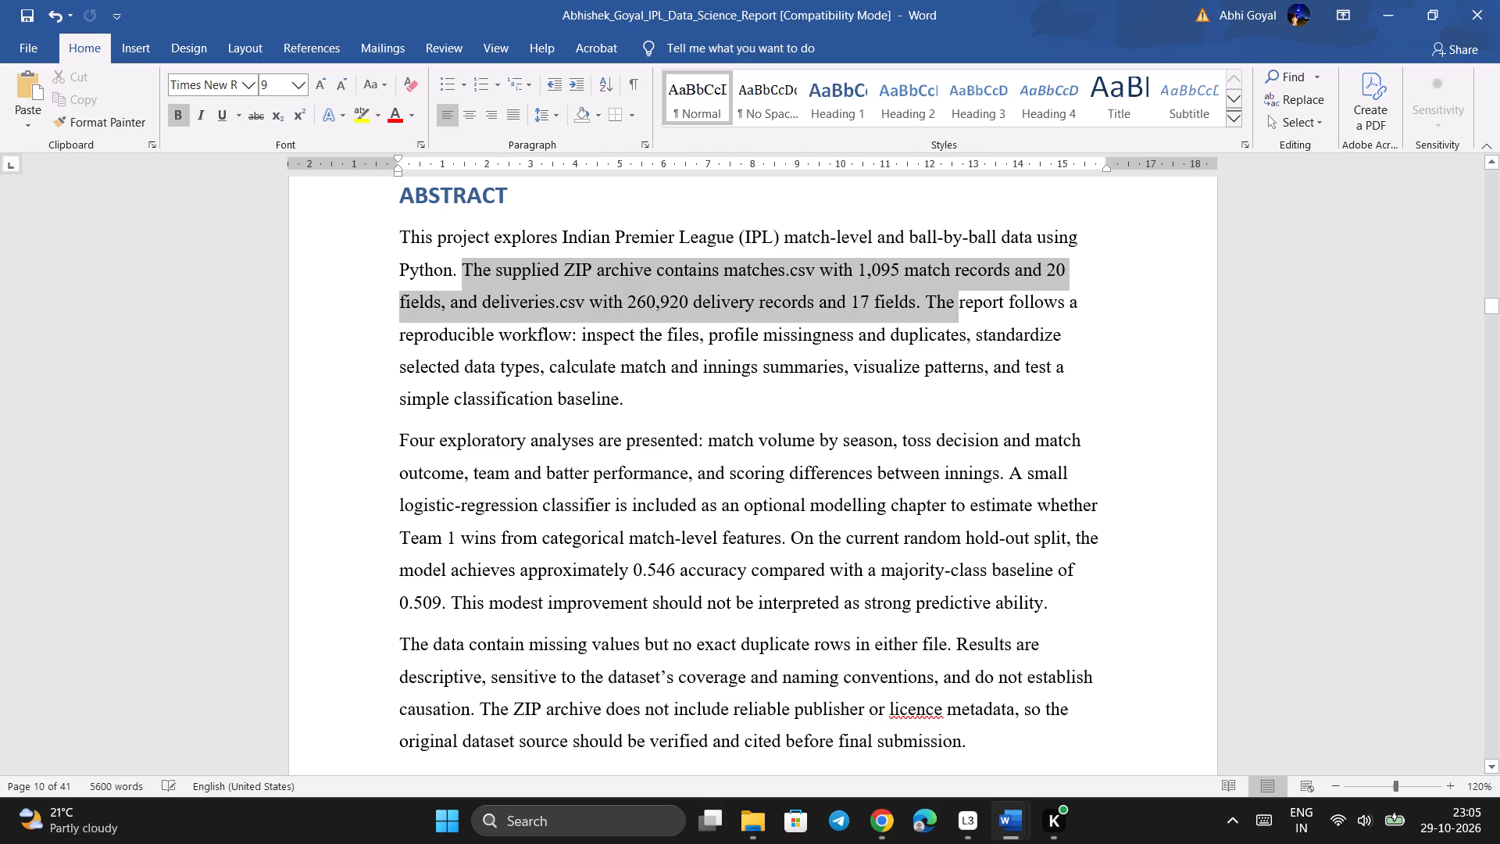
pyautogui.moveTo(892, 299); pyautogui.dragTo(925, 308)
pyautogui.moveTo(925, 308); pyautogui.dragTo(955, 306)
pyautogui.click(955, 306)
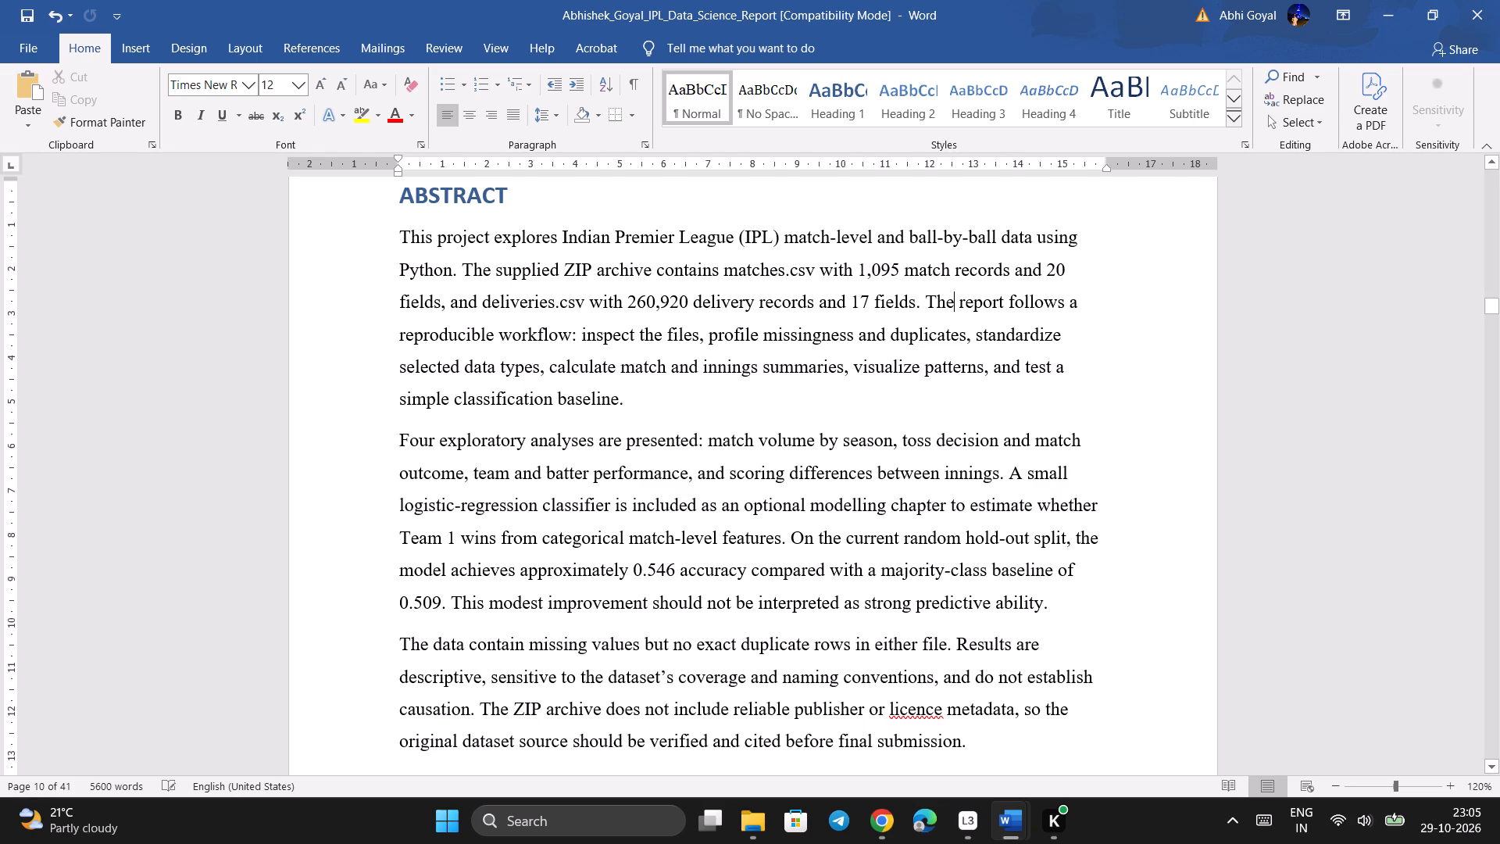
pyautogui.moveTo(564, 260); pyautogui.dragTo(666, 270)
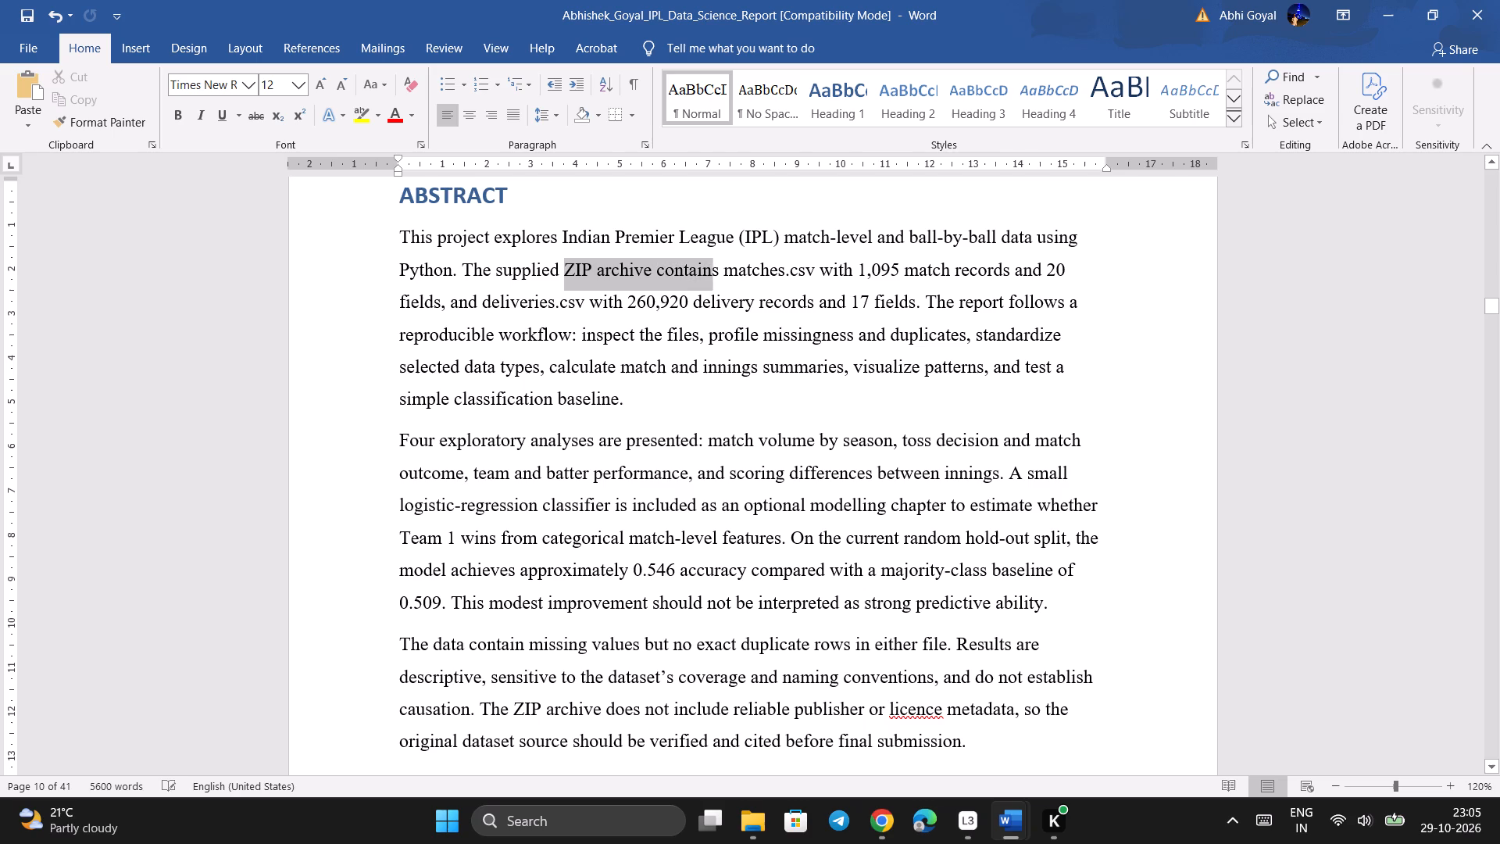
pyautogui.moveTo(666, 270); pyautogui.dragTo(648, 265)
pyautogui.write('file')
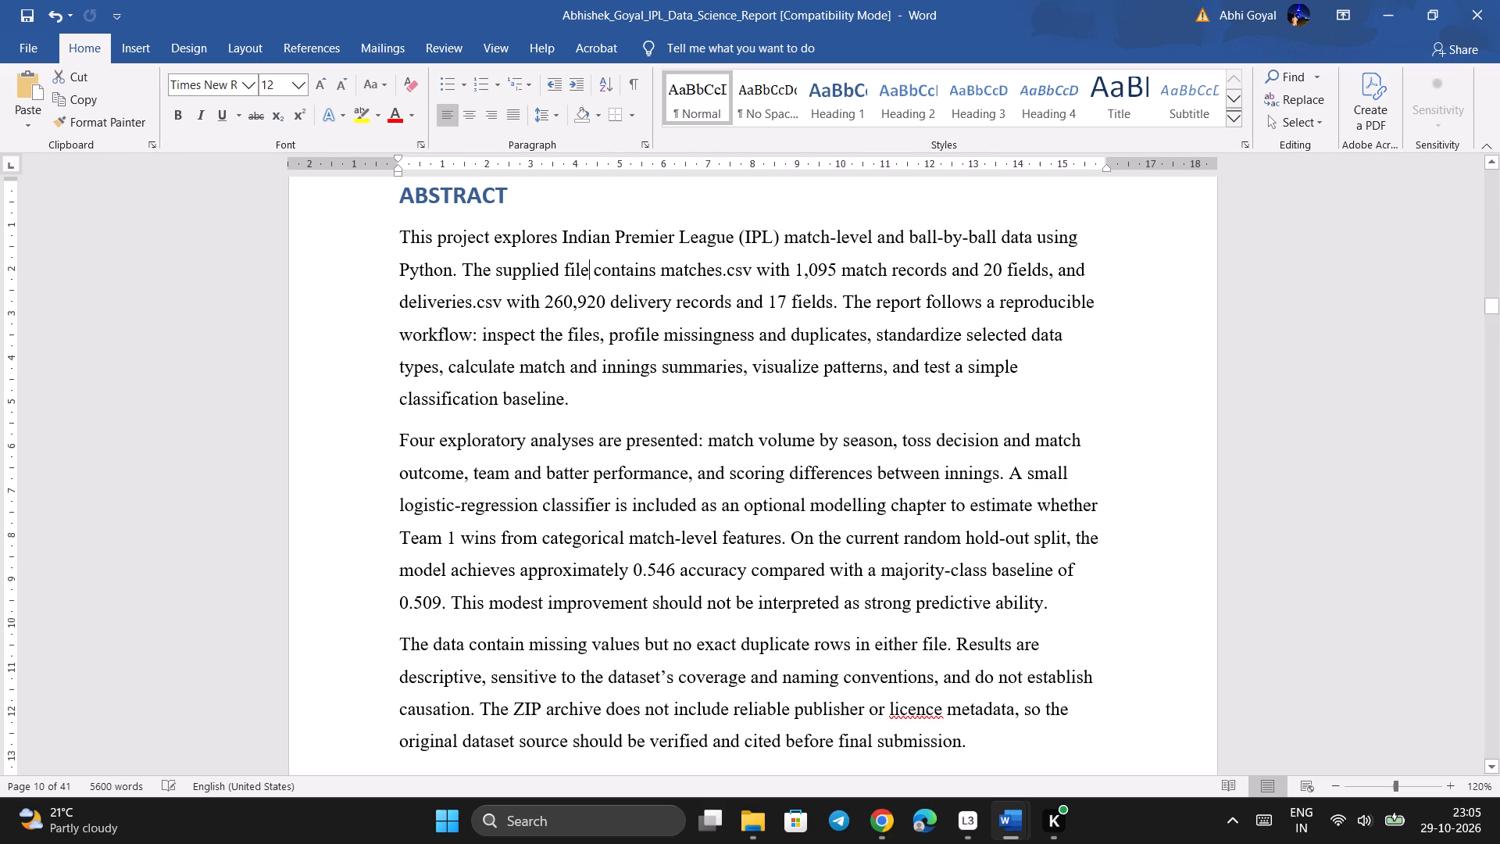
# Replace "ZIP archive" with "file" in the publisher metadata sentence of the Abstract's last paragraph.
pyautogui.scroll(-1, 584, 456)
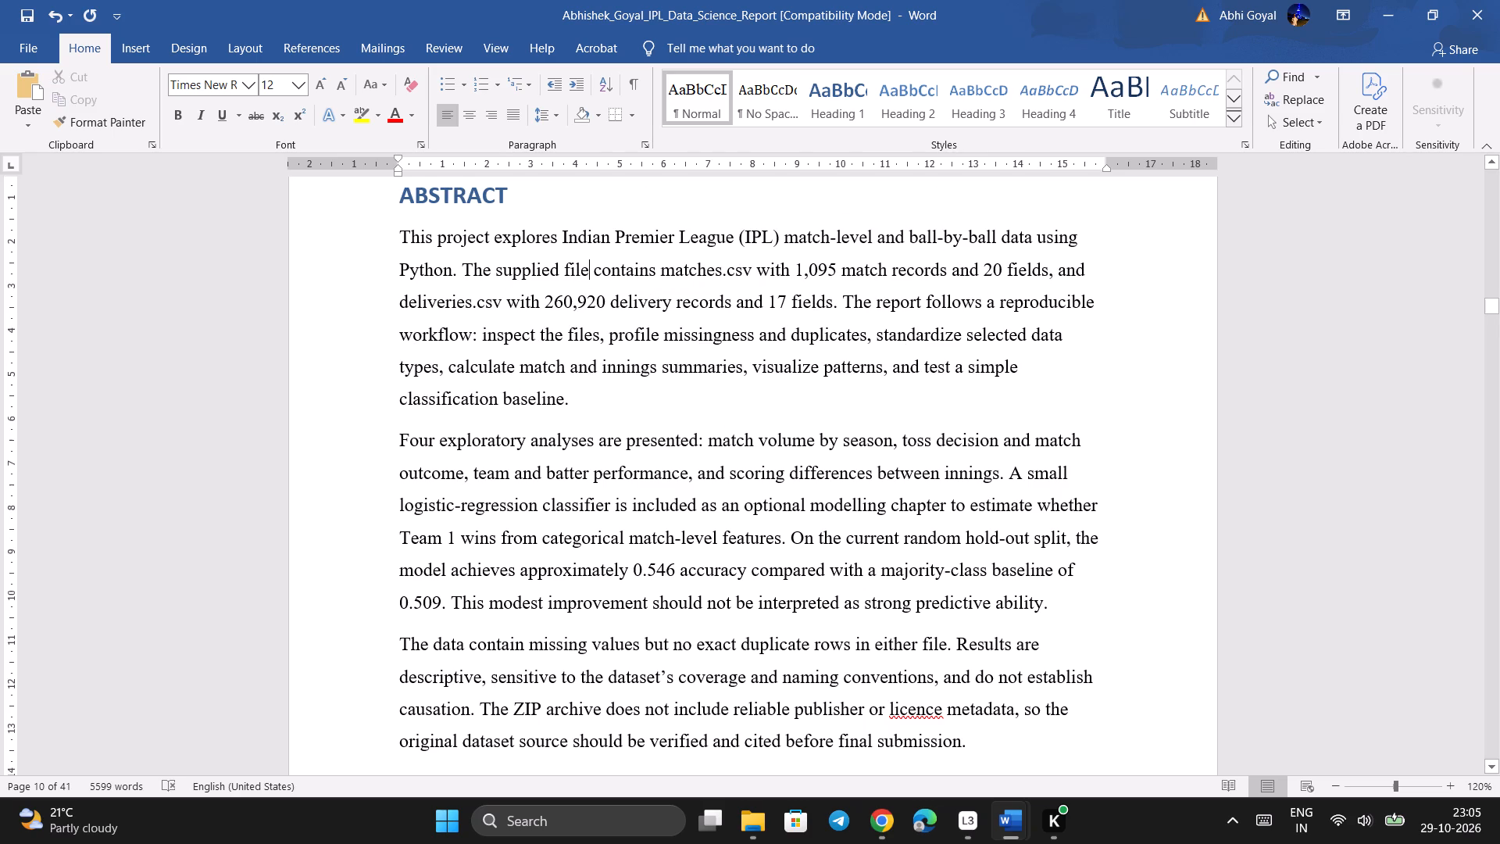
pyautogui.scroll(-1, 584, 456)
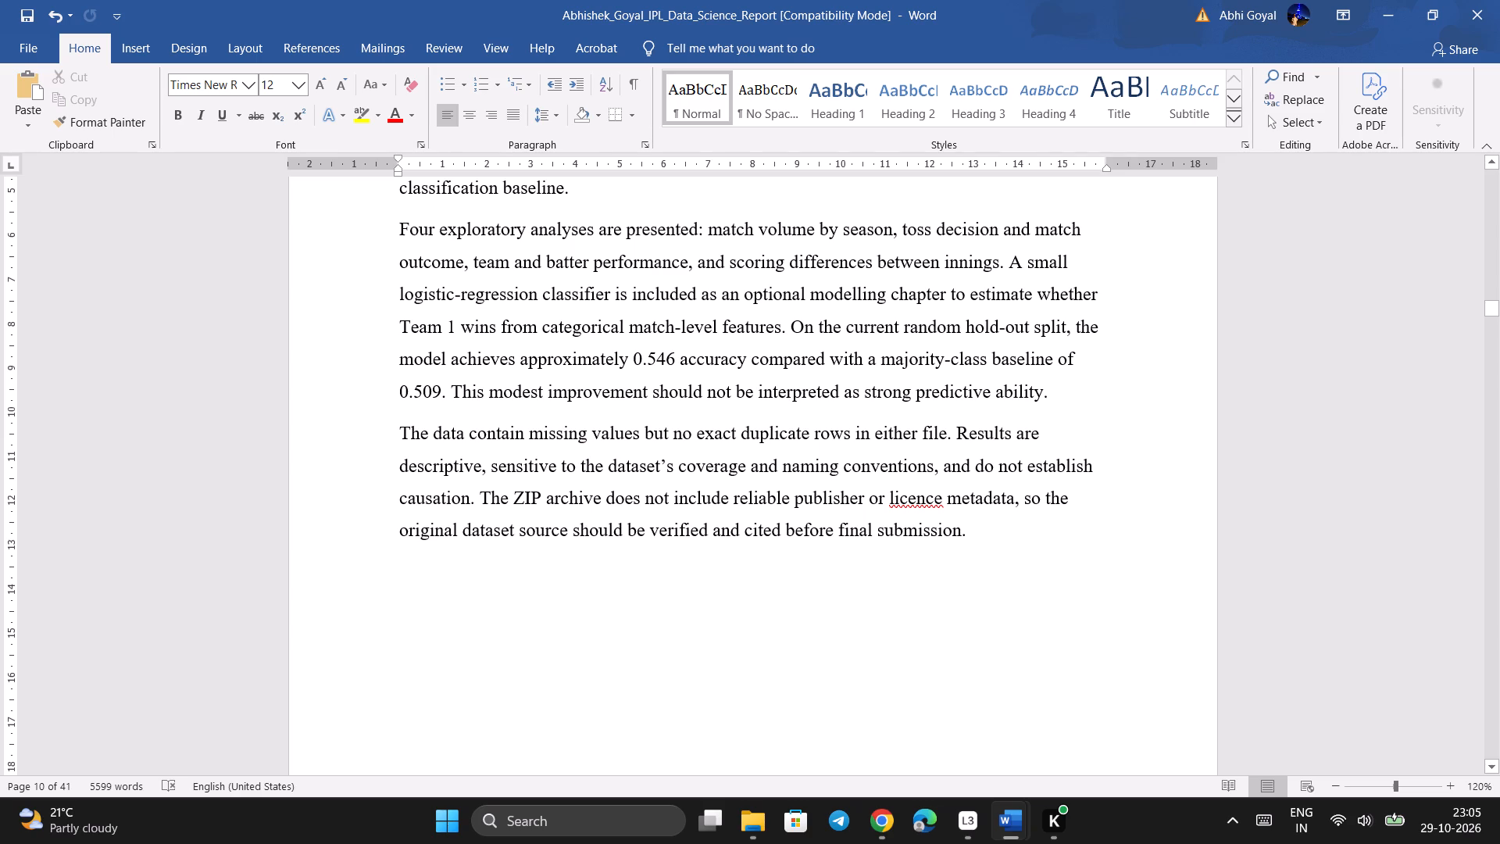
pyautogui.moveTo(599, 502); pyautogui.dragTo(520, 498)
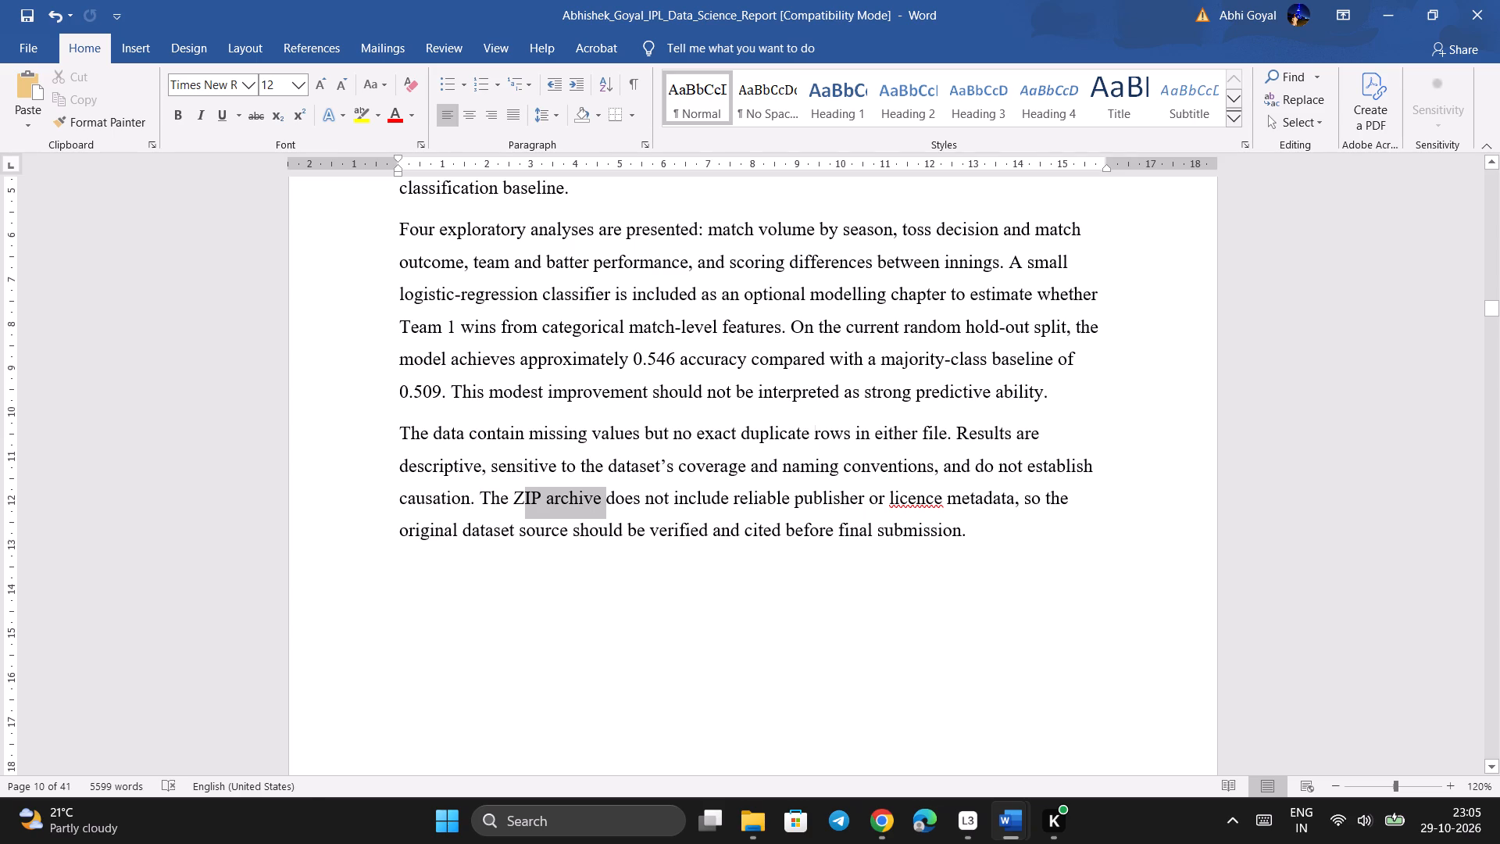
pyautogui.press('BackSpace')
pyautogui.press('BackSpace')
pyautogui.write('file')
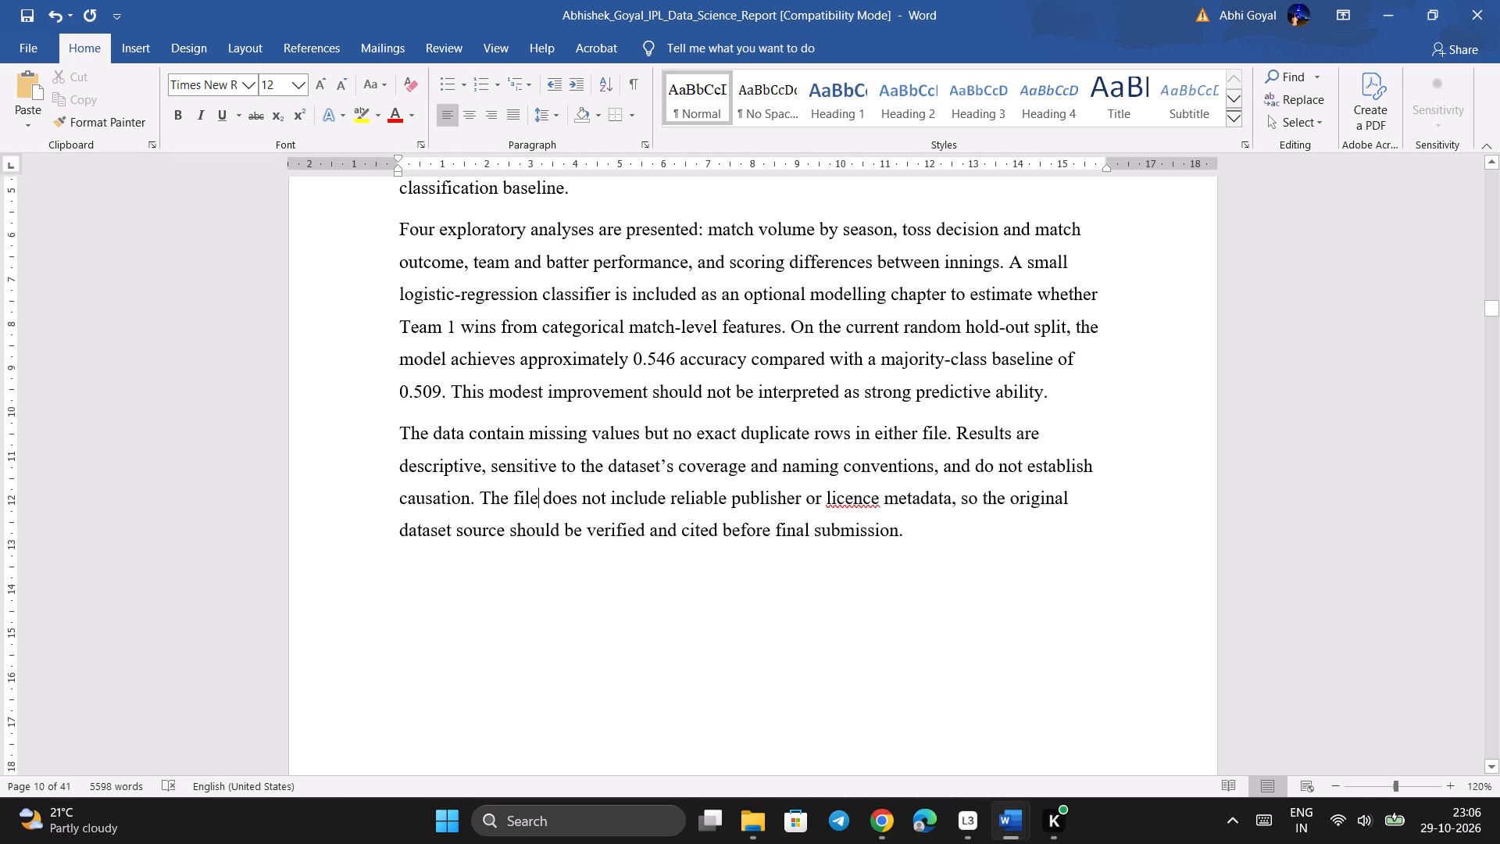
# Review the Abstract and its neighbouring pages, from the end of the table of contents to the Introduction's Objectives section.
pyautogui.scroll(-2, 1031, 511)
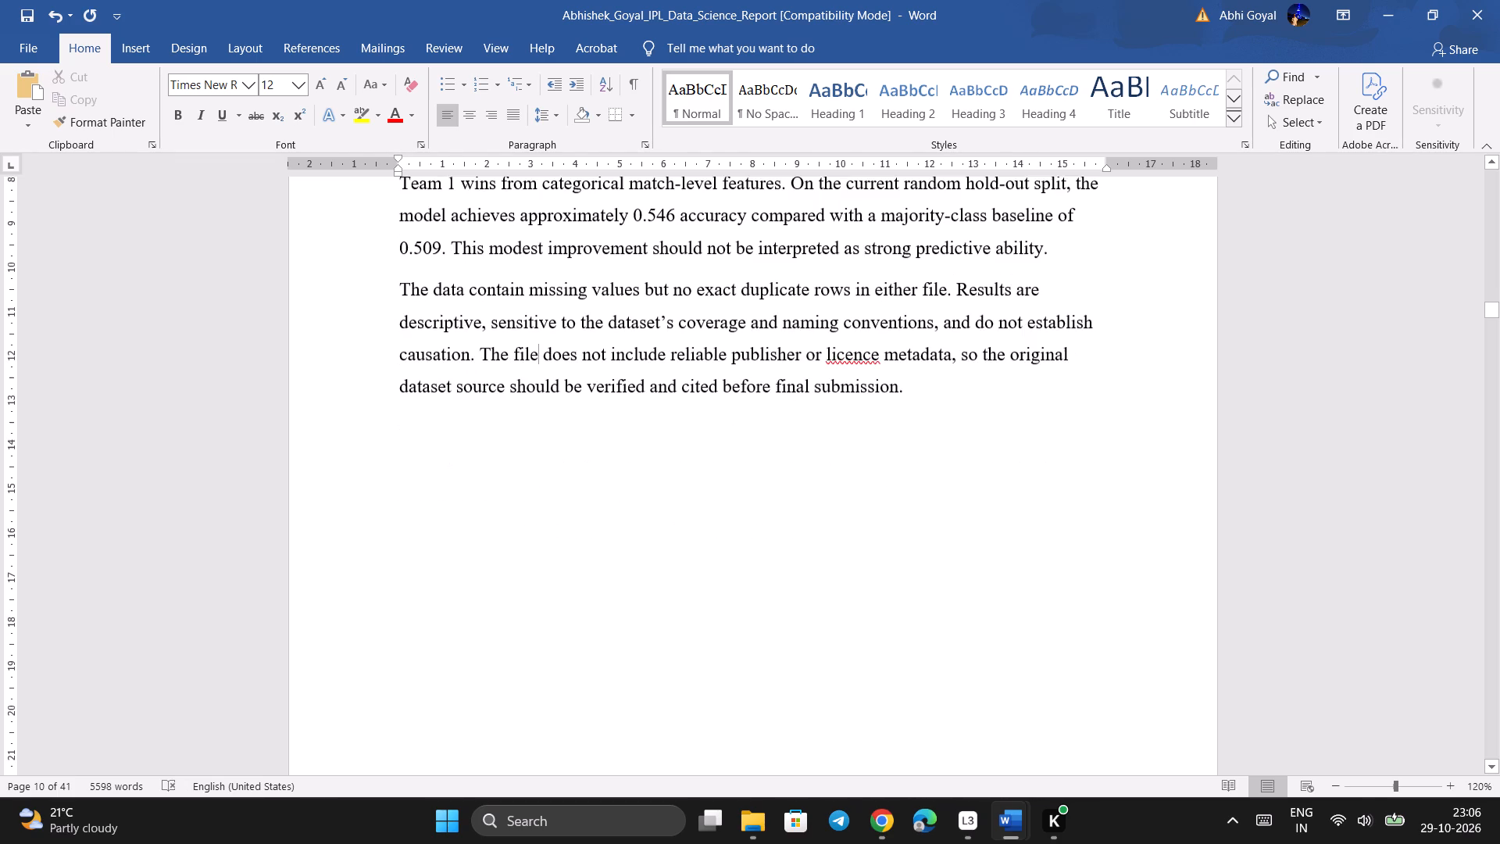
pyautogui.scroll(-12, 1031, 511)
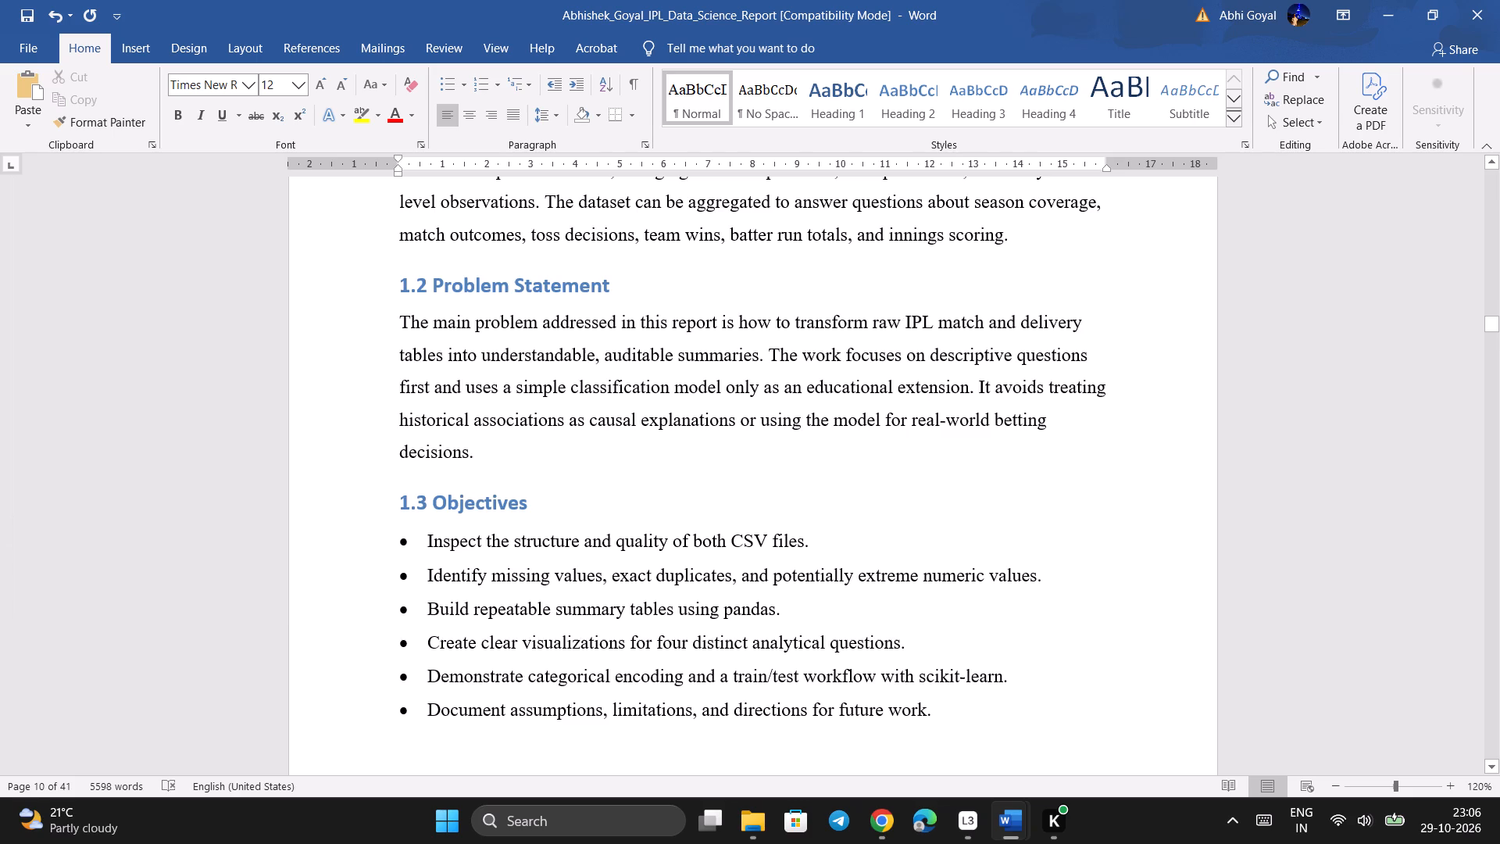
pyautogui.scroll(20, 1031, 511)
pyautogui.scroll(20, 1031, 511)
pyautogui.scroll(16, 1031, 511)
pyautogui.scroll(16, 1031, 511)
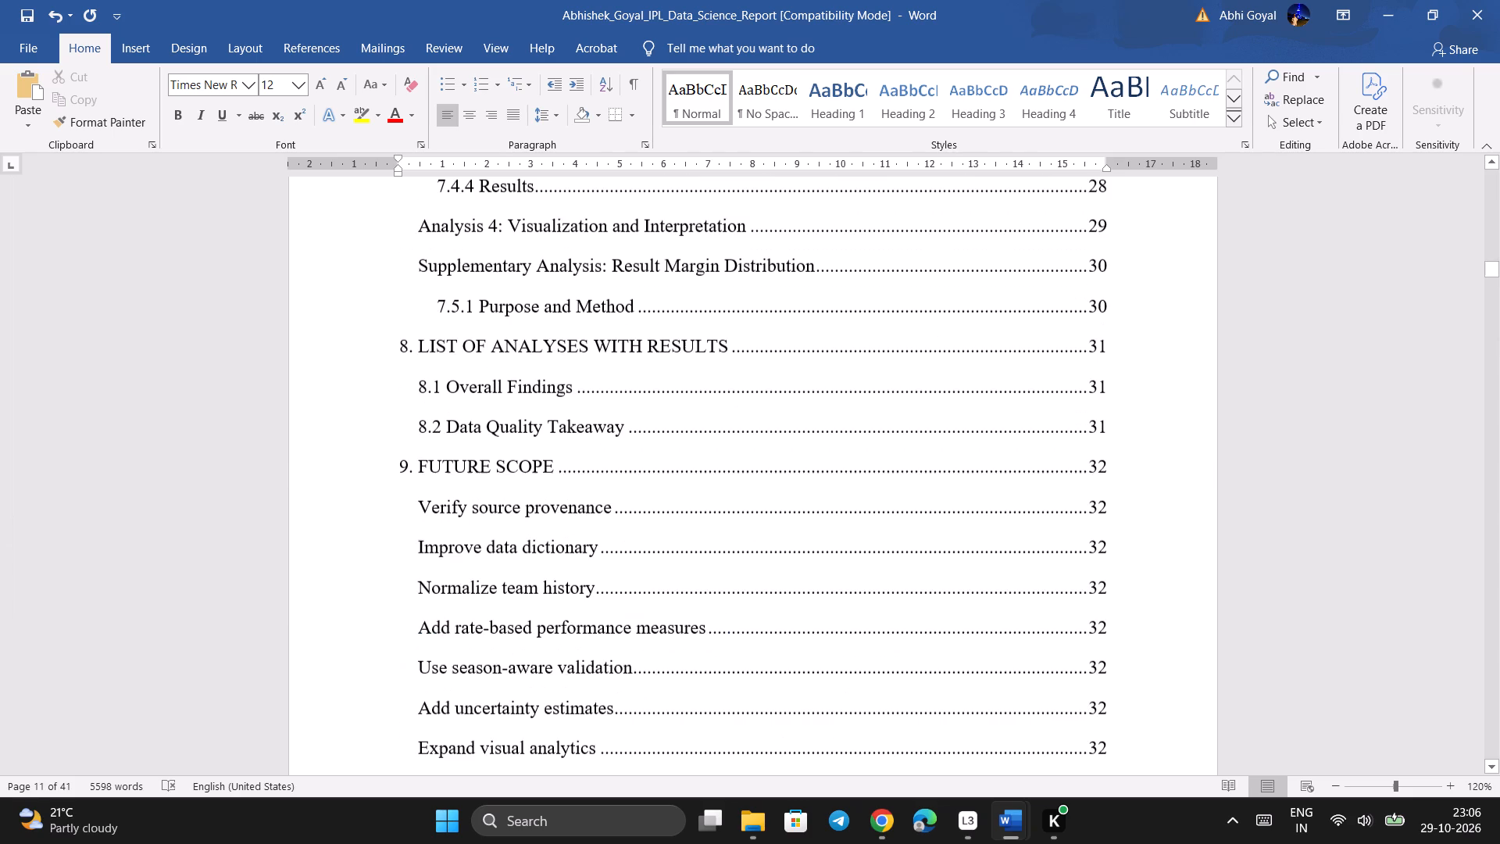
pyautogui.scroll(-14, 1031, 511)
pyautogui.scroll(-7, 1031, 511)
pyautogui.scroll(10, 1031, 511)
pyautogui.scroll(-1, 1031, 511)
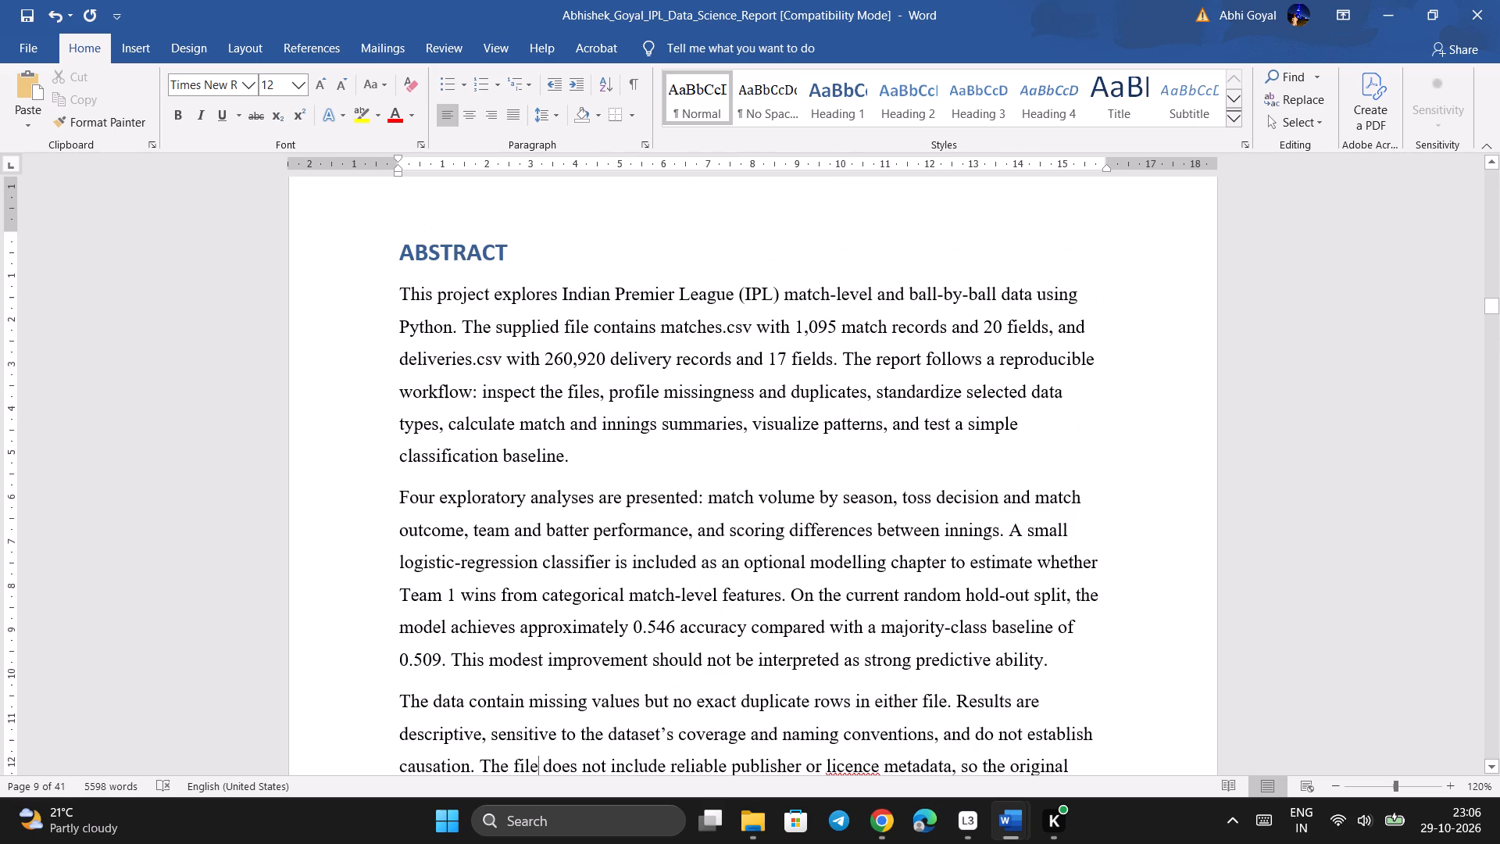
pyautogui.scroll(-1, 1031, 511)
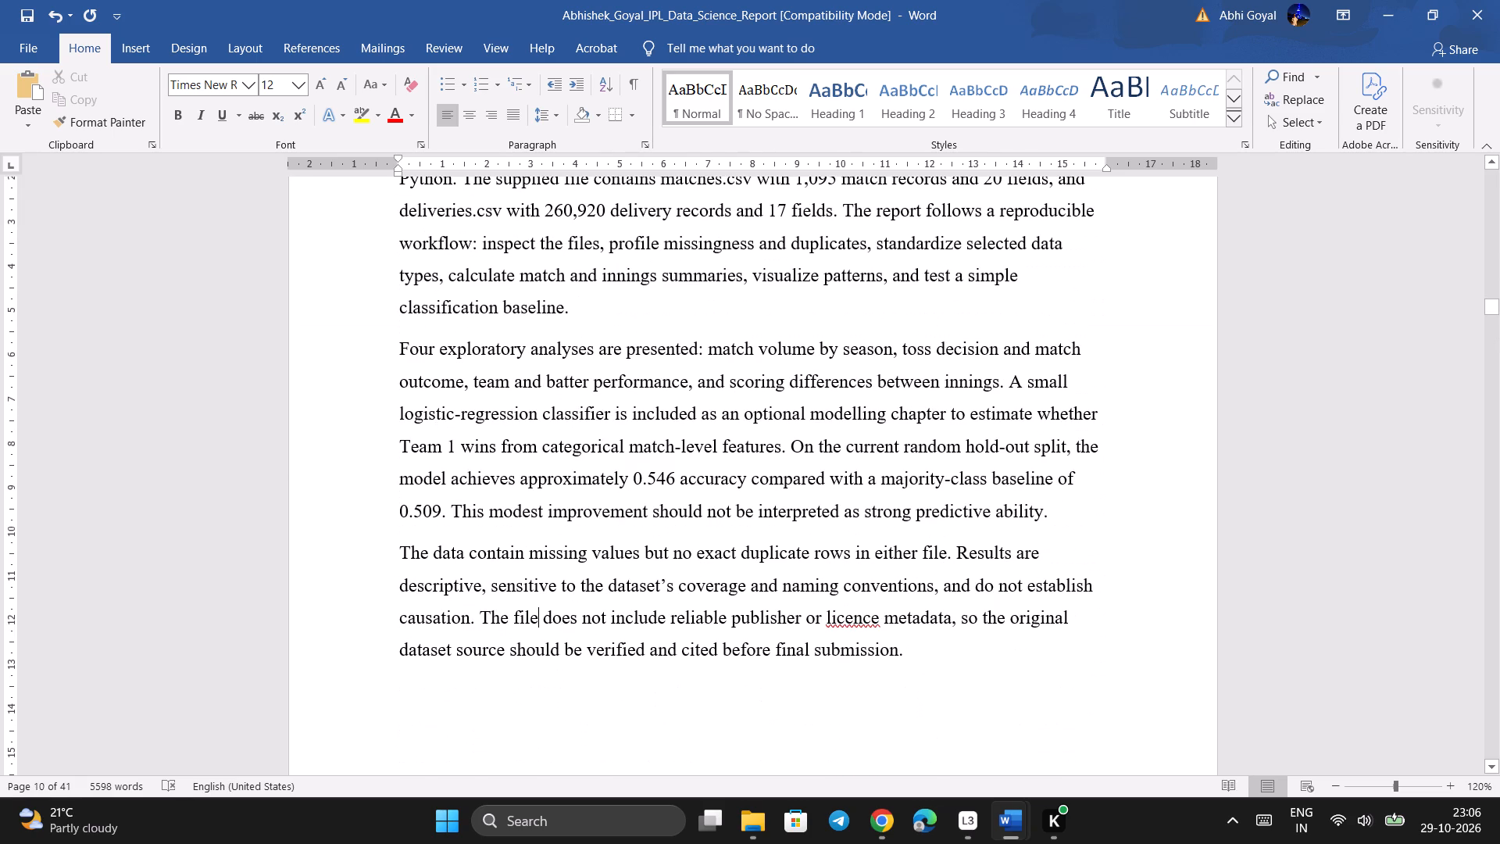
# Delete the final sentence of the Abstract's last paragraph, about missing publisher or licence metadata, including the space before it.
pyautogui.click(483, 611)
pyautogui.moveTo(483, 611); pyautogui.dragTo(907, 651)
pyautogui.press('BackSpace')
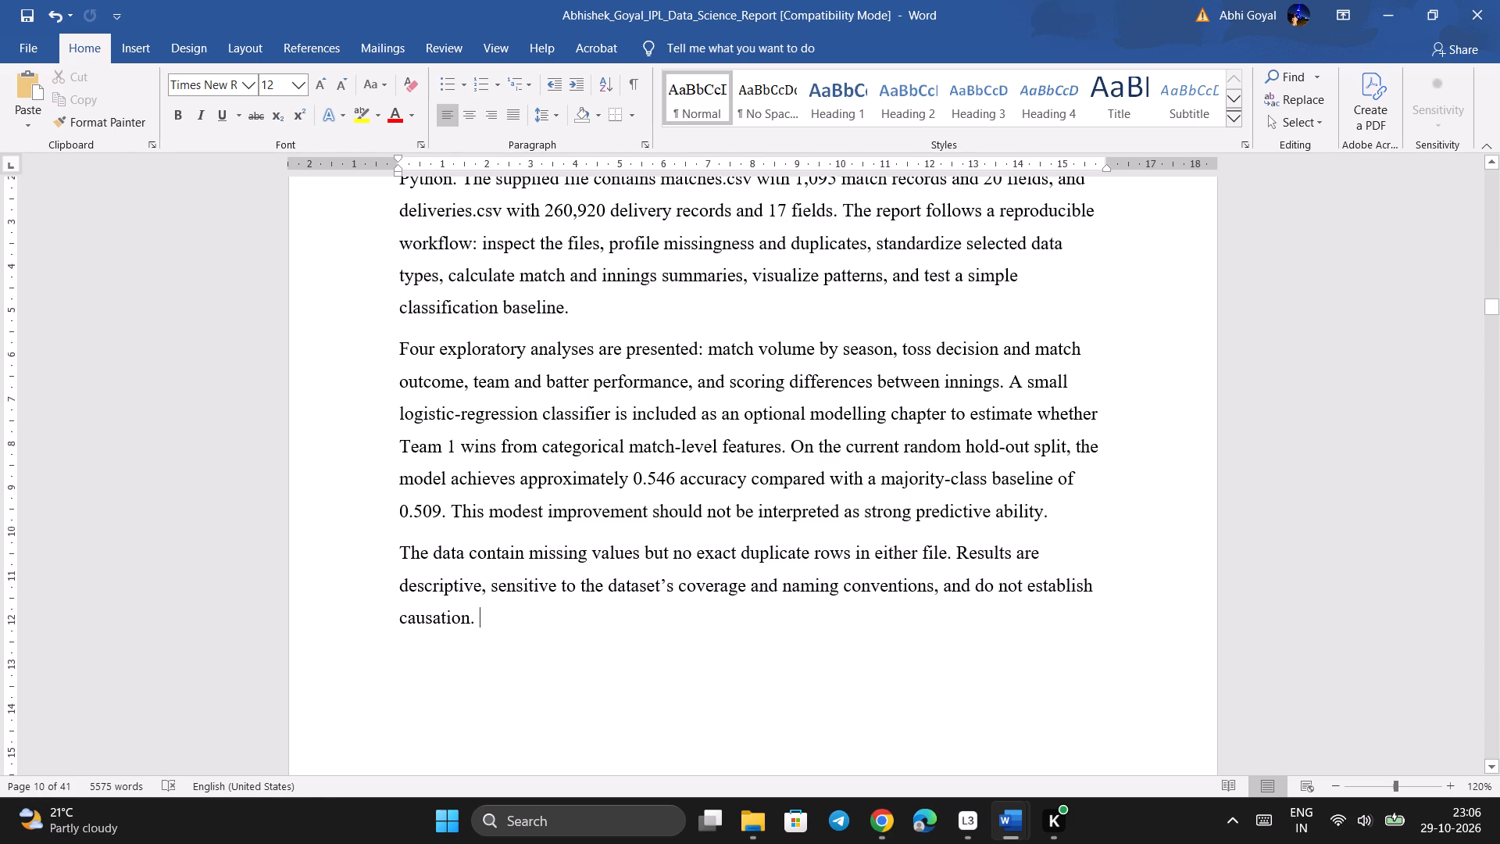
pyautogui.press('BackSpace')
# Look through the rest of the report, from the Introduction to the closing appendices, and return to the title page.
pyautogui.scroll(-5, 796, 737)
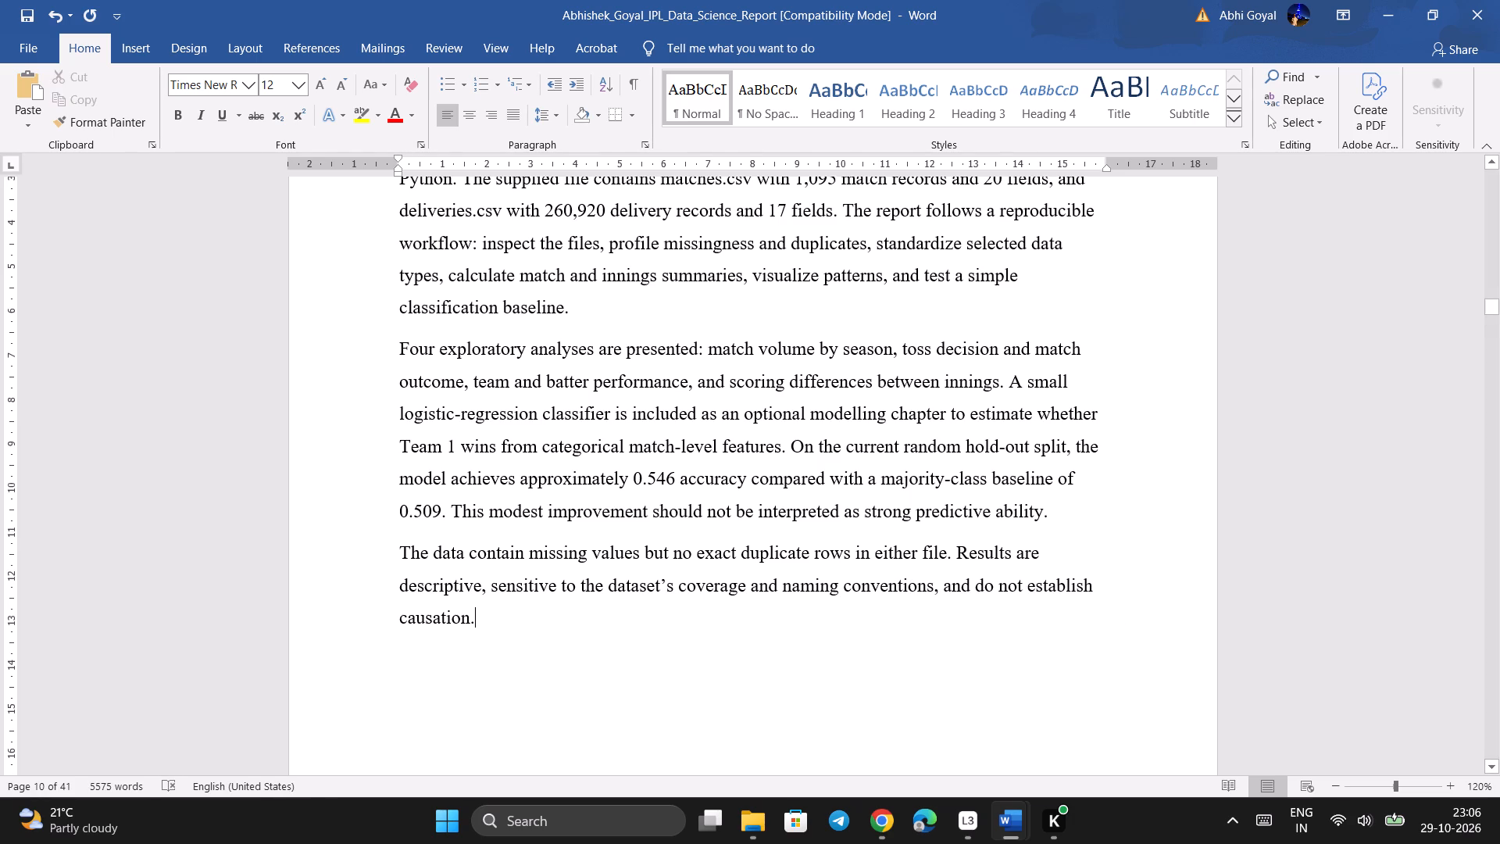
pyautogui.scroll(-10, 796, 737)
pyautogui.scroll(1, 796, 737)
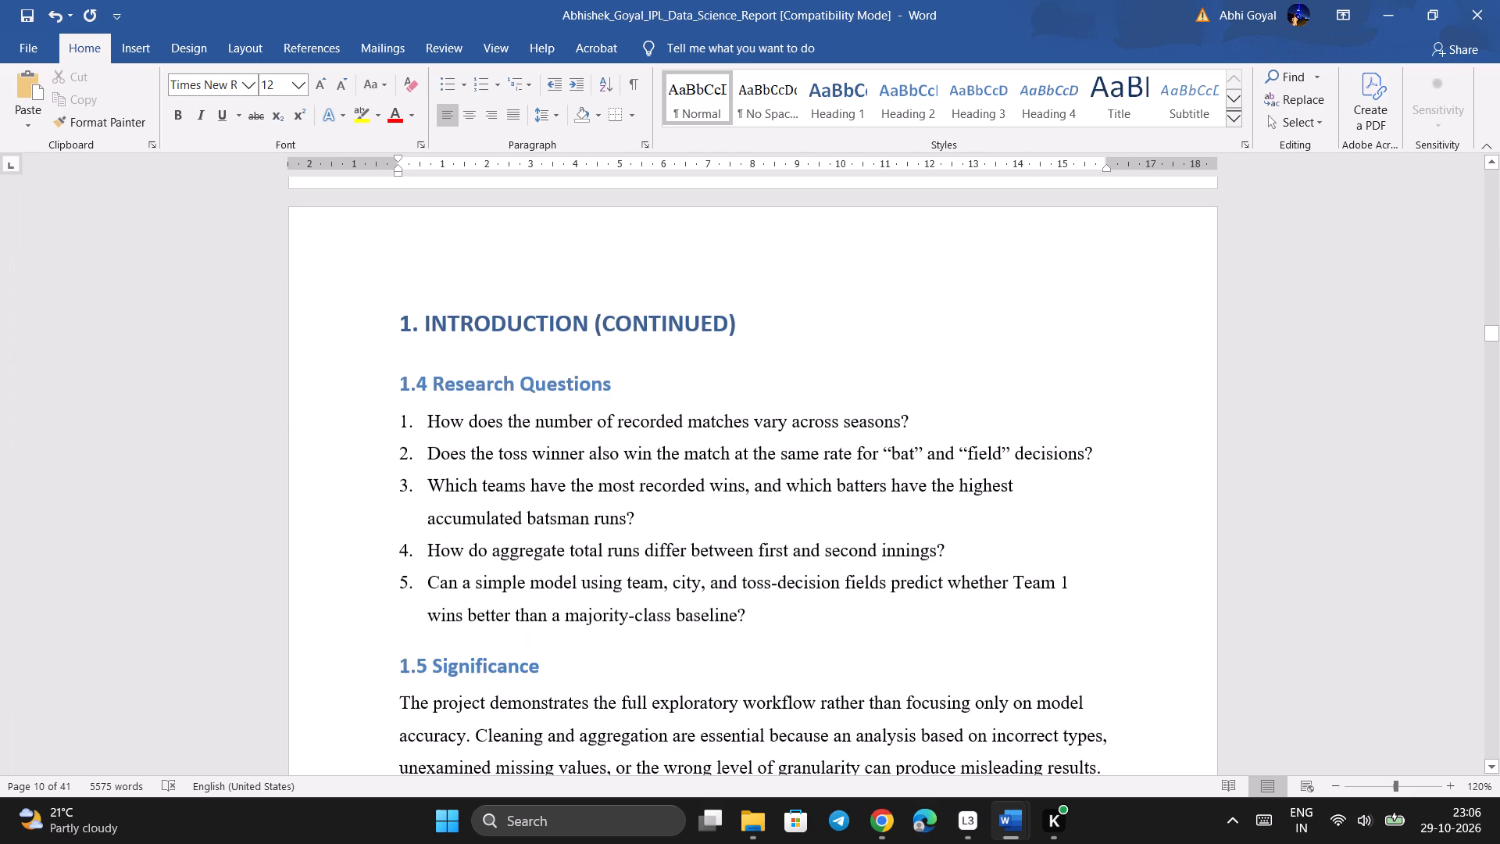
pyautogui.scroll(1, 796, 737)
pyautogui.scroll(-4, 796, 737)
pyautogui.scroll(-20, 796, 737)
pyautogui.scroll(-7, 796, 737)
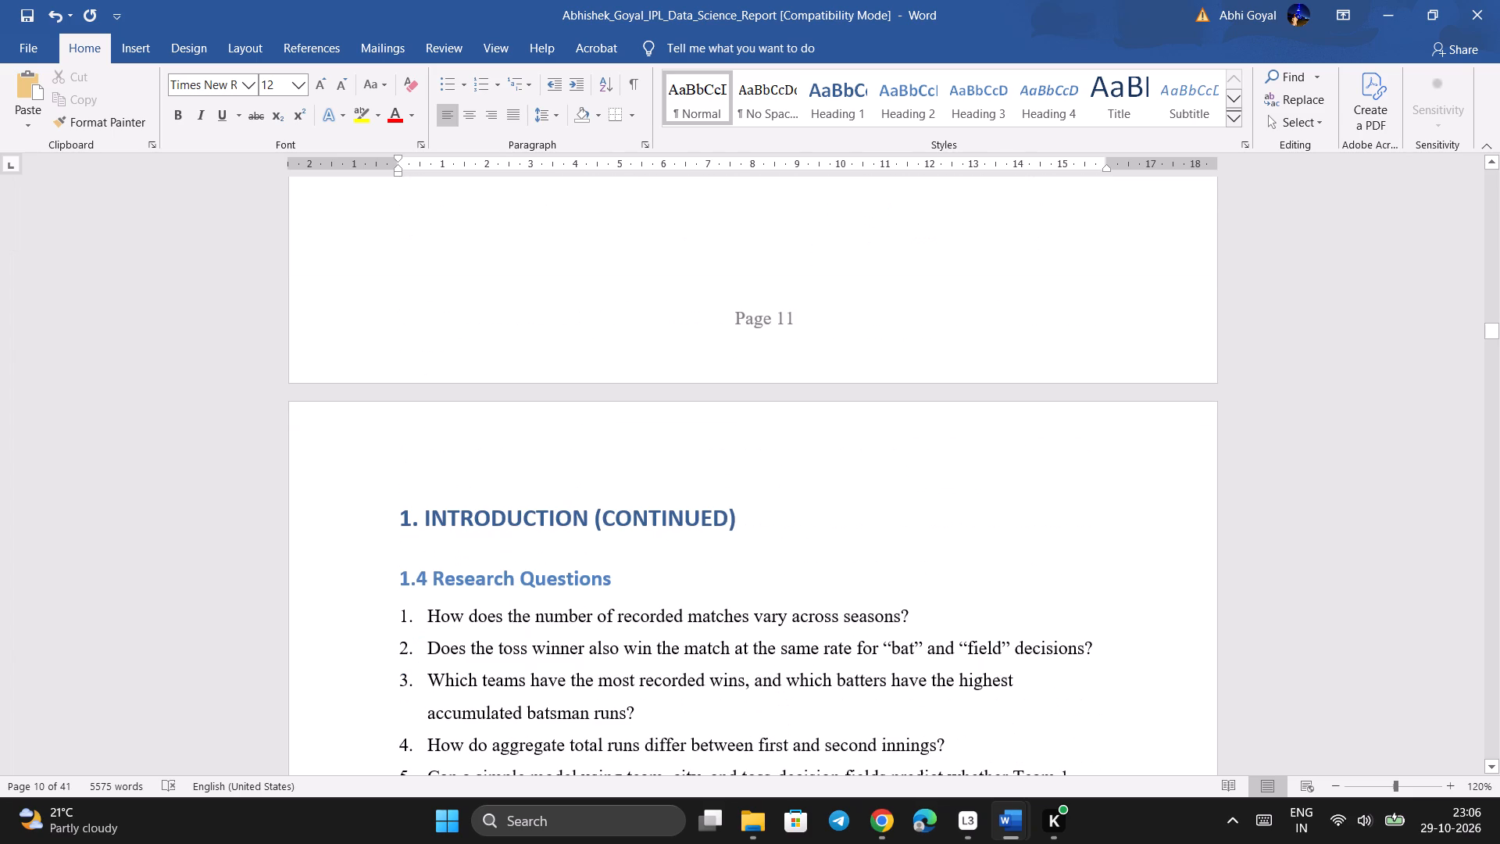
pyautogui.scroll(-20, 796, 737)
pyautogui.scroll(-9, 796, 737)
pyautogui.scroll(4, 796, 737)
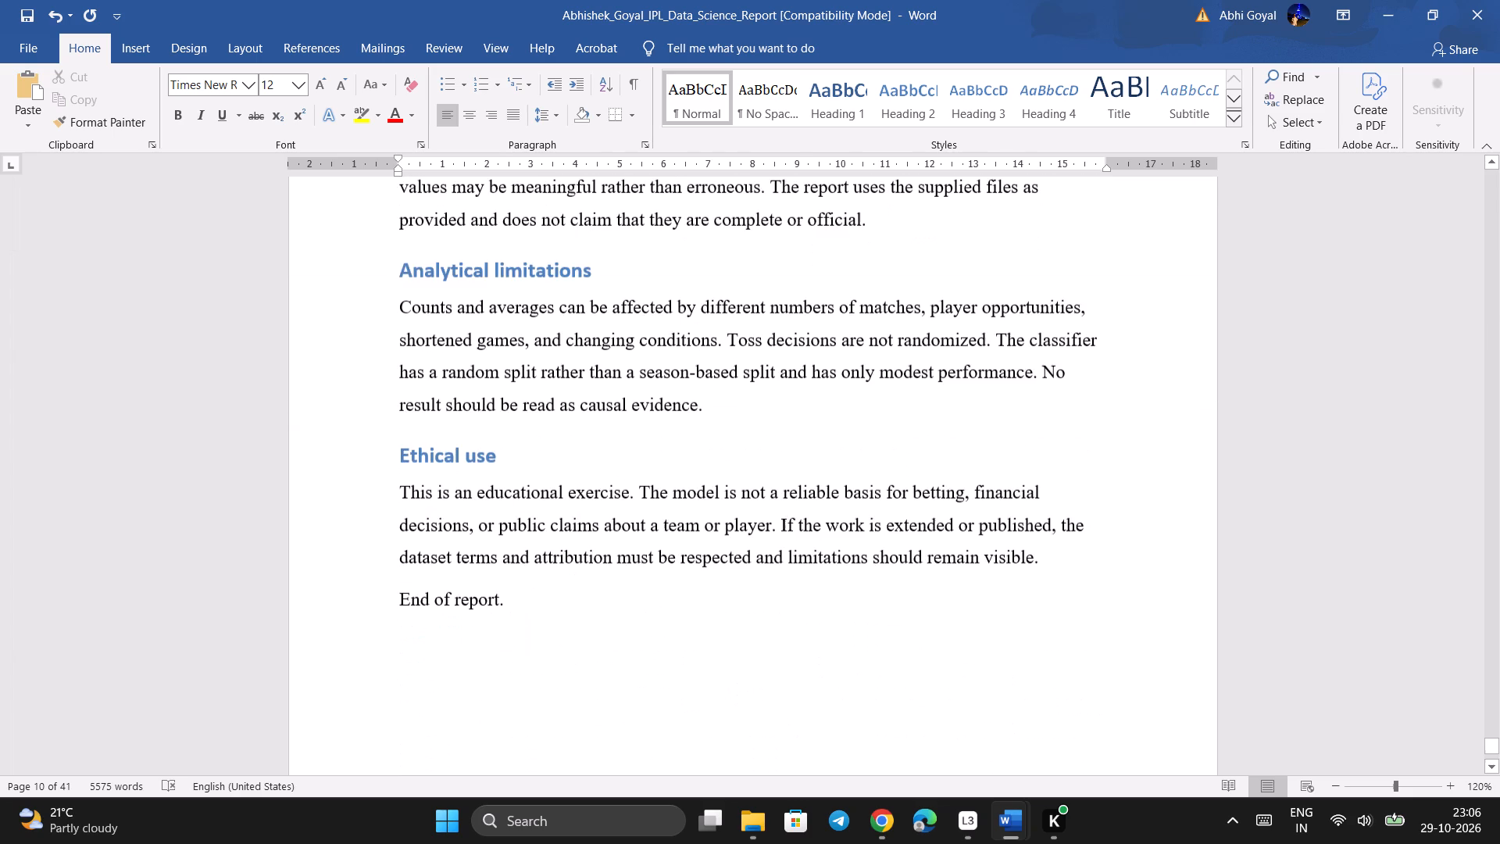
pyautogui.scroll(2, 796, 737)
pyautogui.scroll(-12, 796, 737)
pyautogui.scroll(20, 796, 737)
pyautogui.scroll(20, 796, 737)
pyautogui.scroll(20, 796, 737)
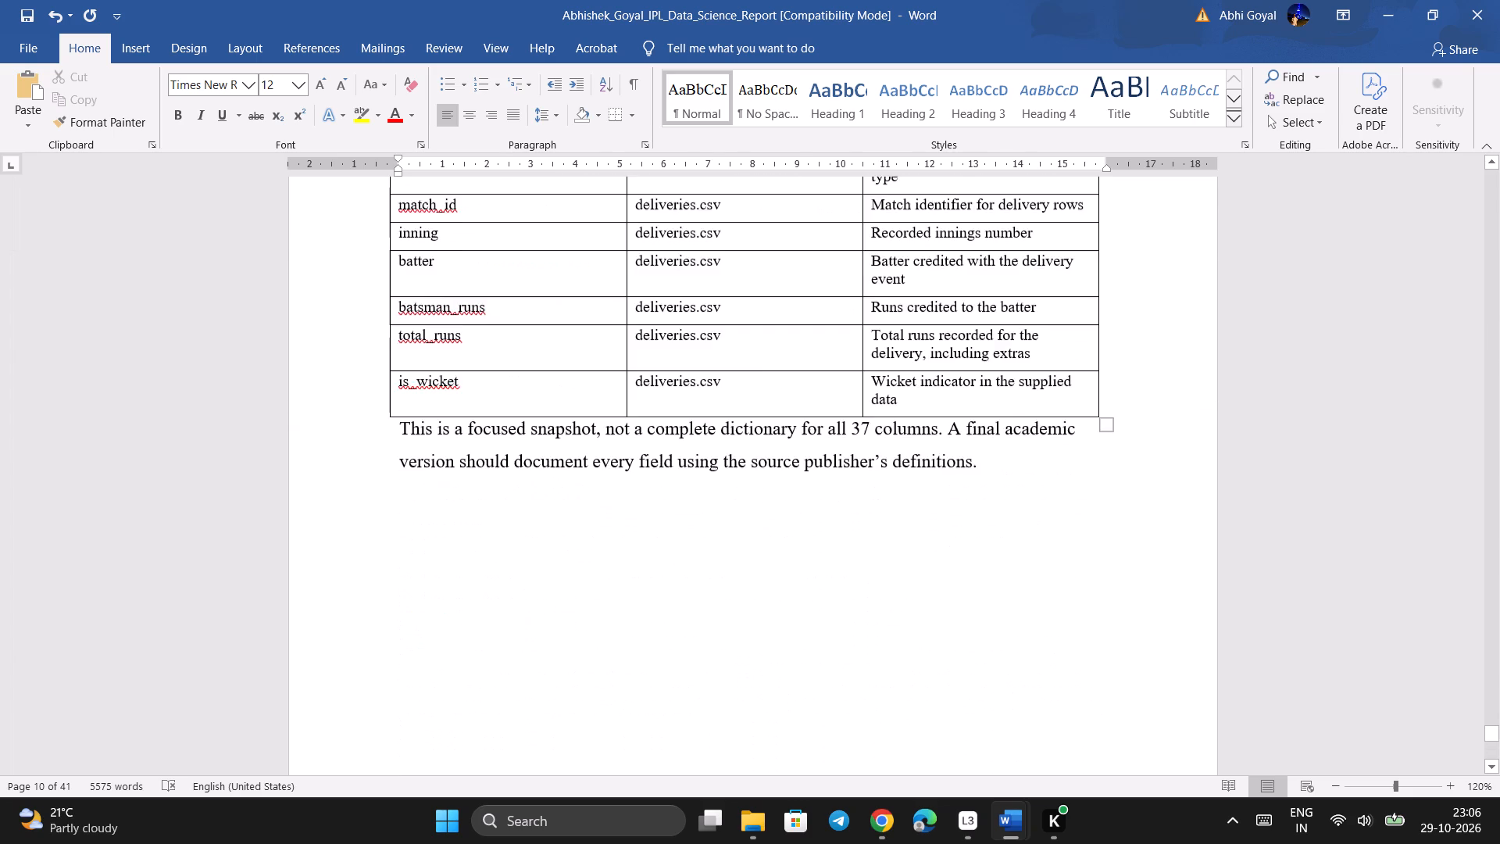
pyautogui.scroll(20, 796, 737)
pyautogui.scroll(20, 796, 737)
pyautogui.scroll(20, 796, 737)
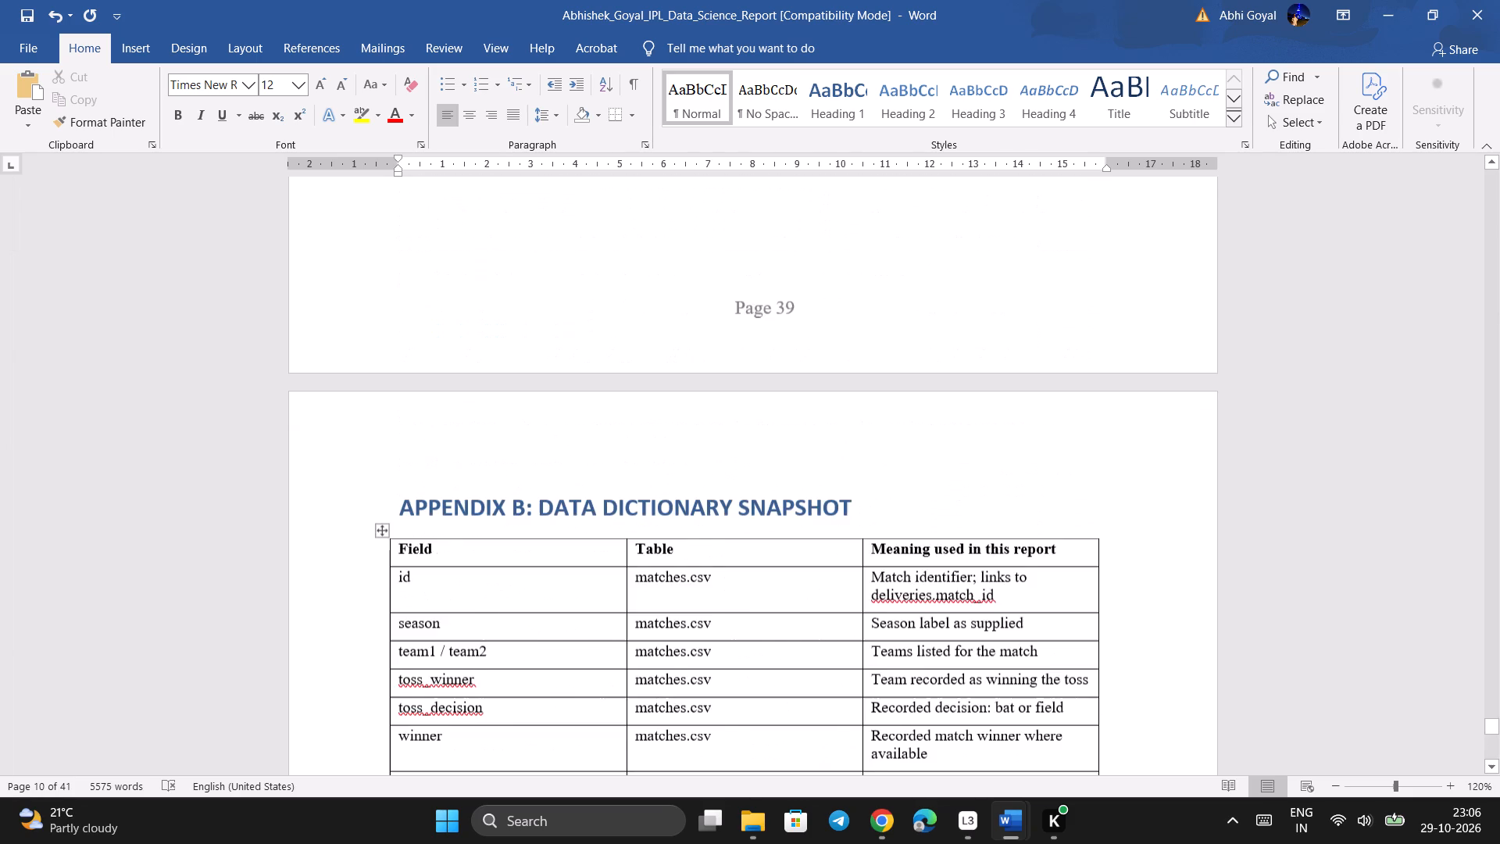
pyautogui.scroll(20, 796, 737)
pyautogui.scroll(20, 796, 737)
pyautogui.scroll(20, 796, 737)
pyautogui.scroll(5, 796, 737)
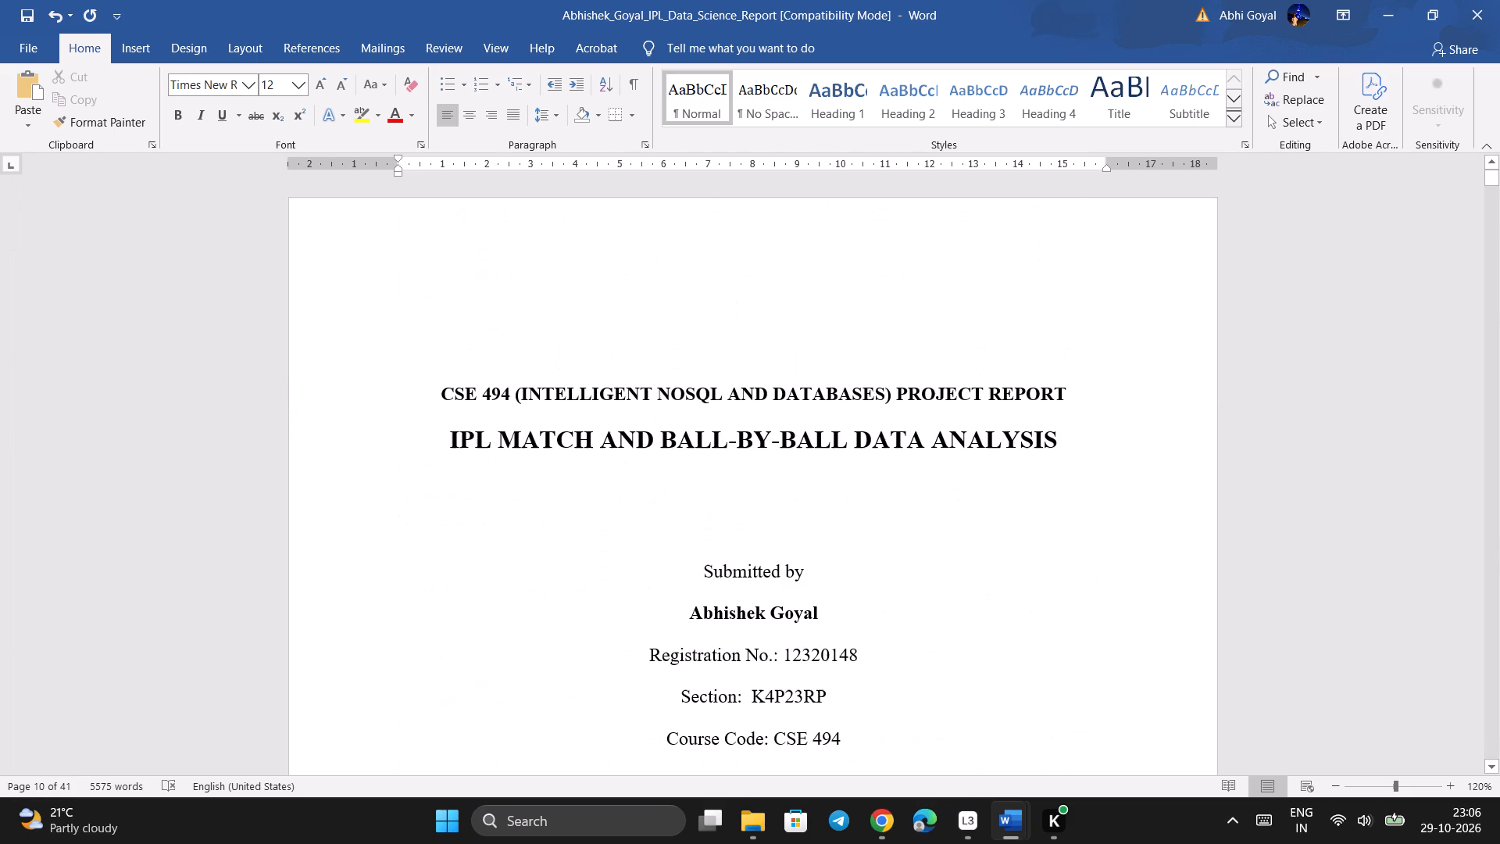
pyautogui.scroll(4, 796, 737)
# Save the report document.
pyautogui.hotkey('ctrl', 's')
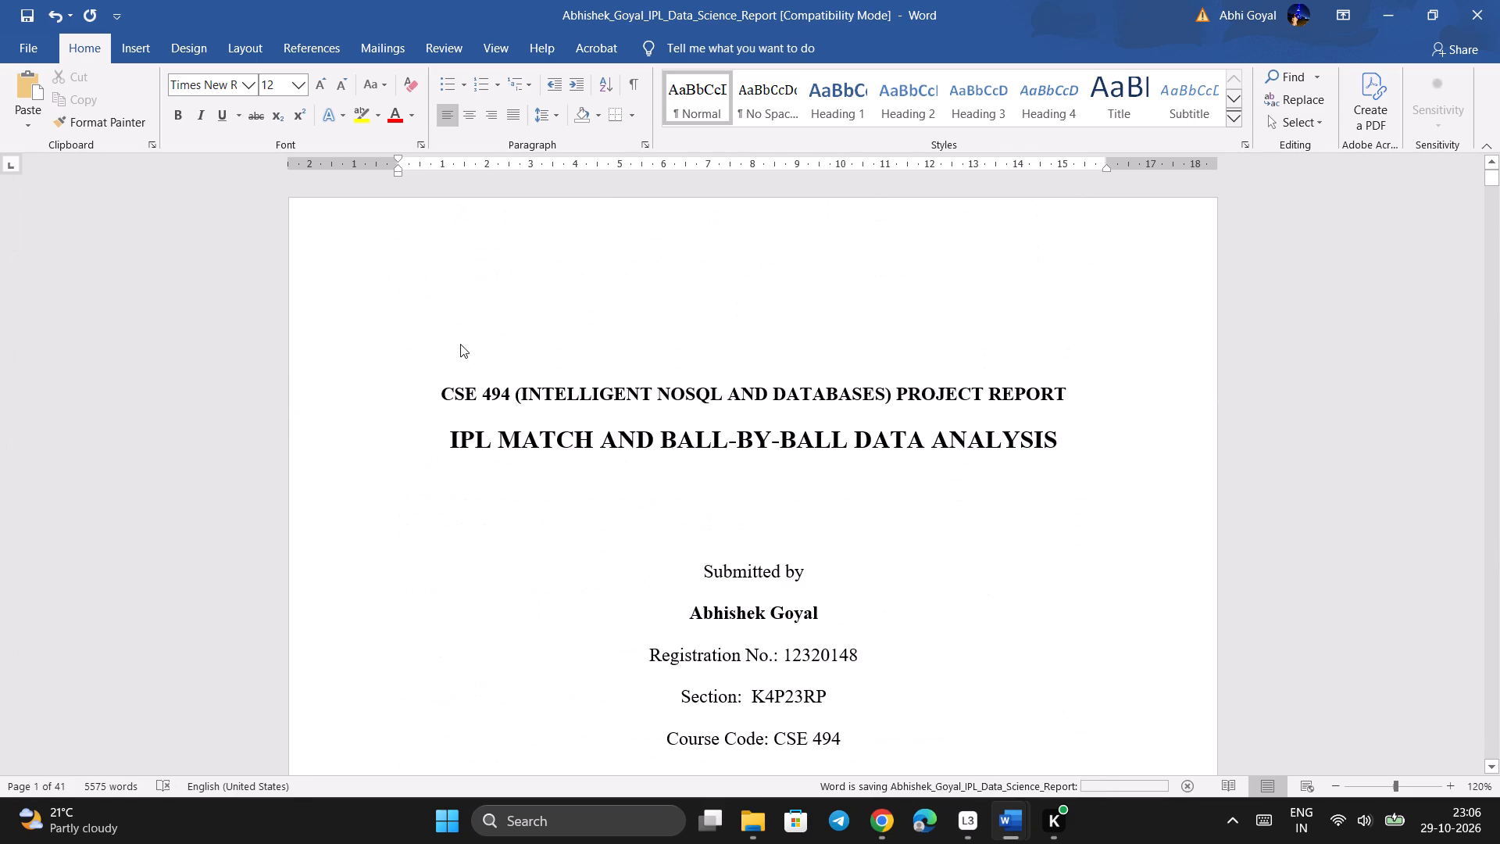
# Start a PDF/XPS export of the report and browse to the LOCAL DISK D folder on drive C.
pyautogui.click(43, 47)
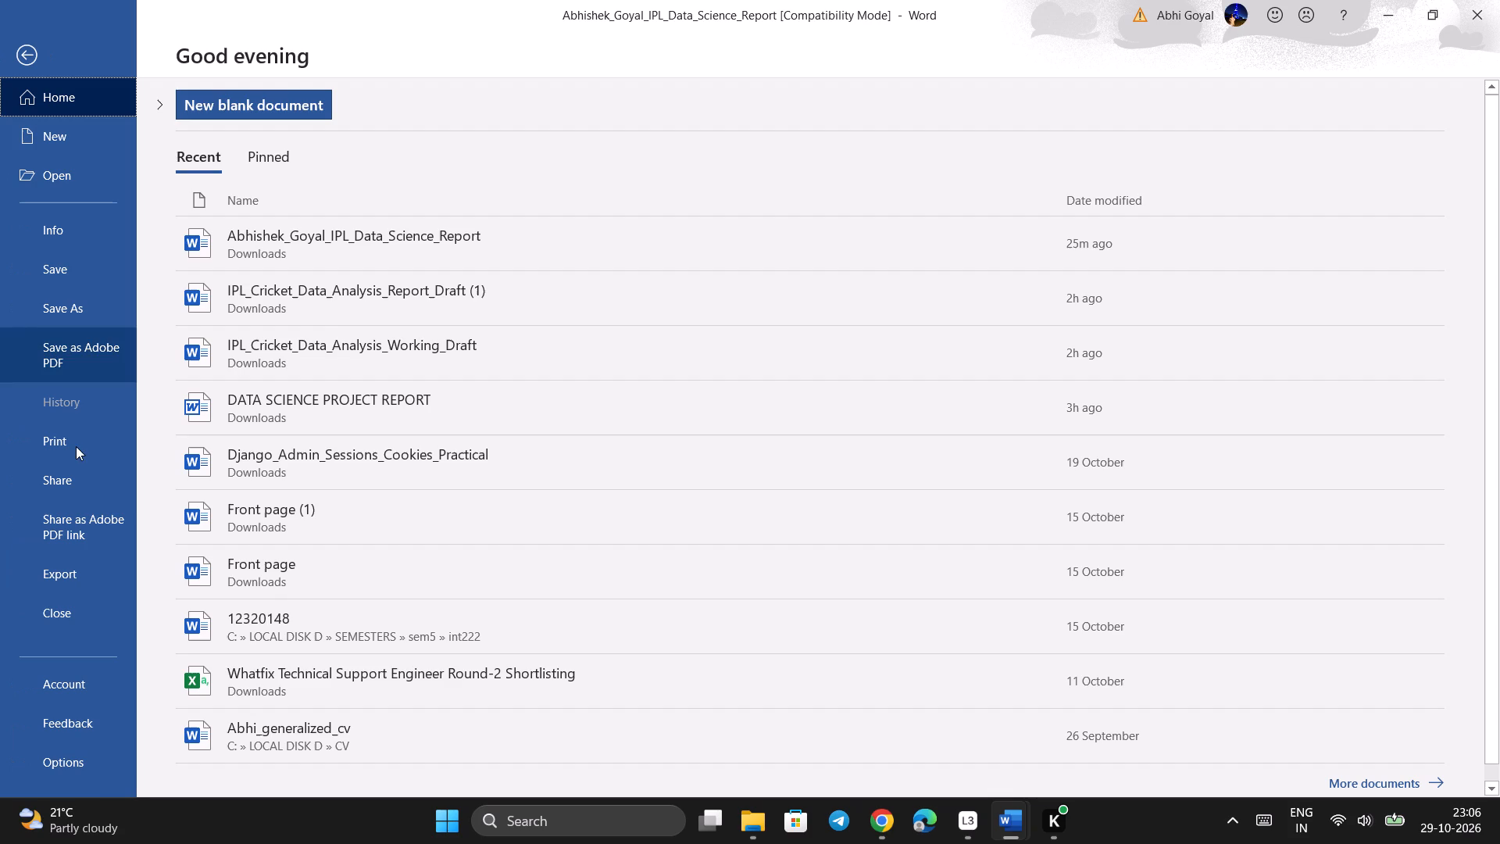
pyautogui.click(76, 573)
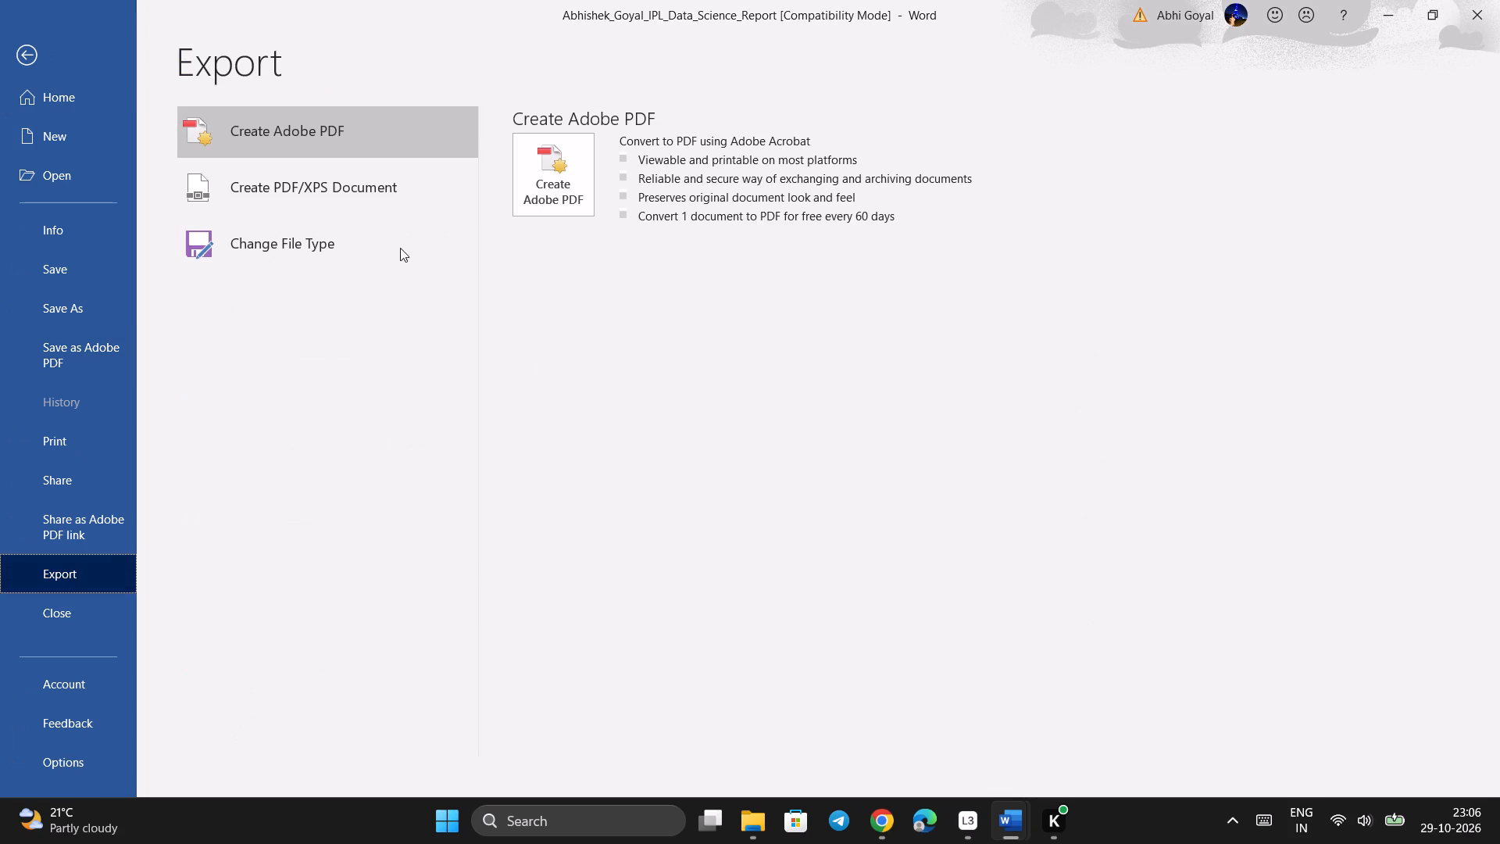
pyautogui.click(391, 205)
pyautogui.click(581, 277)
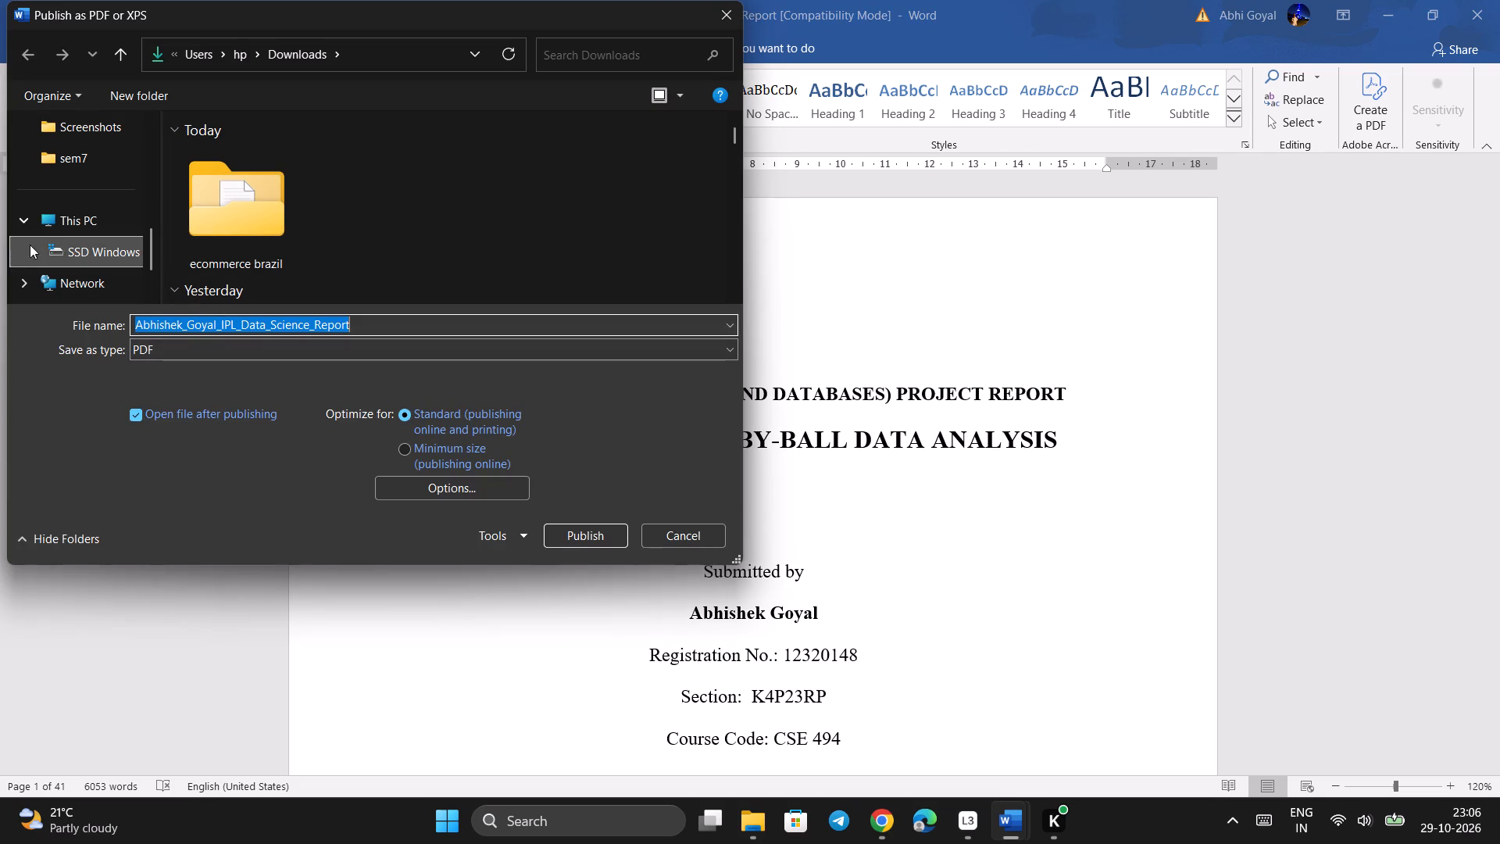
pyautogui.click(60, 250)
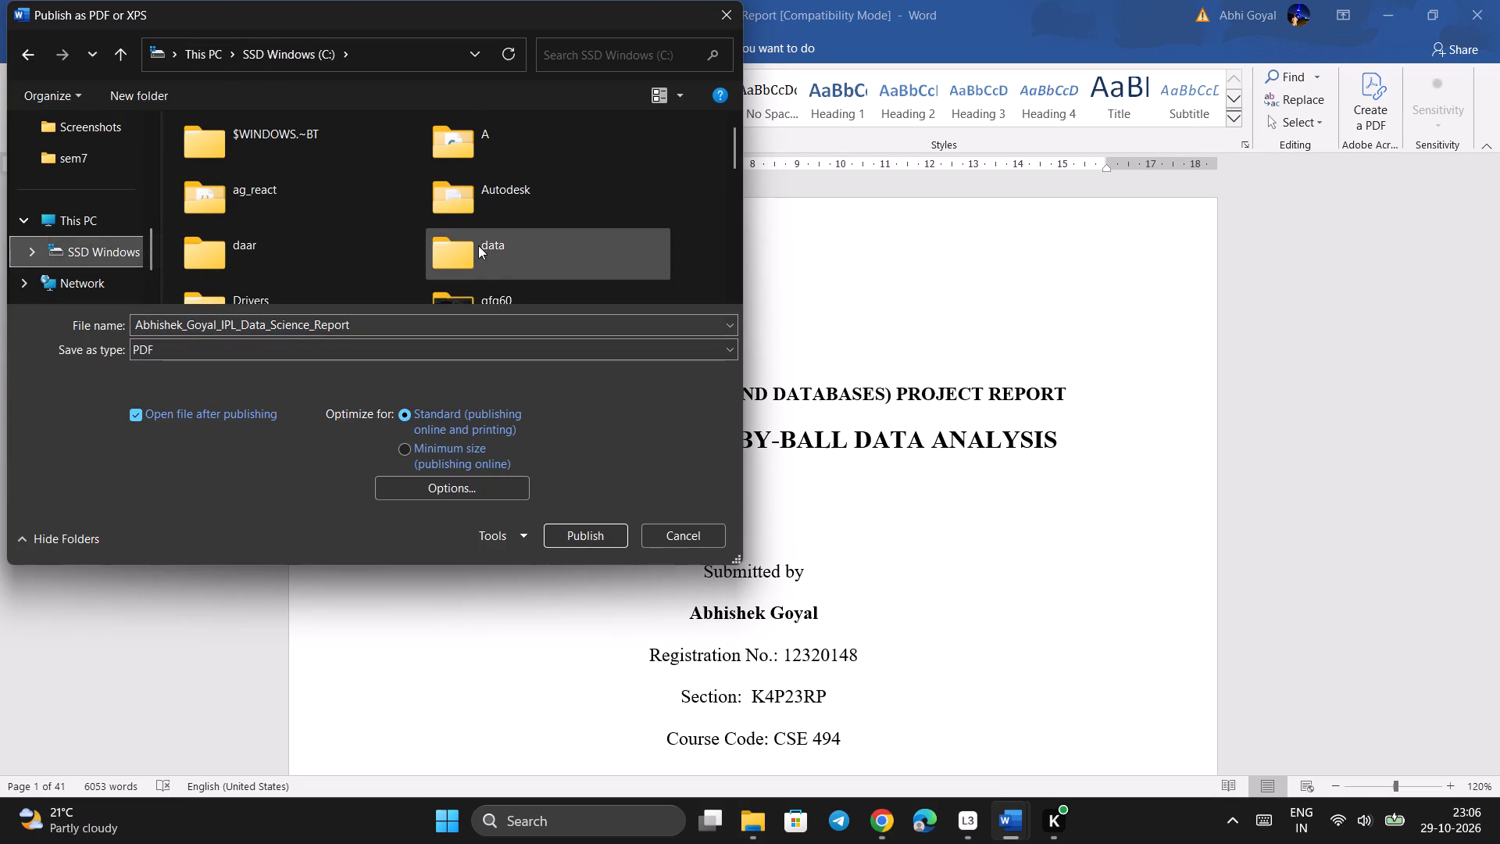
pyautogui.scroll(-2, 472, 245)
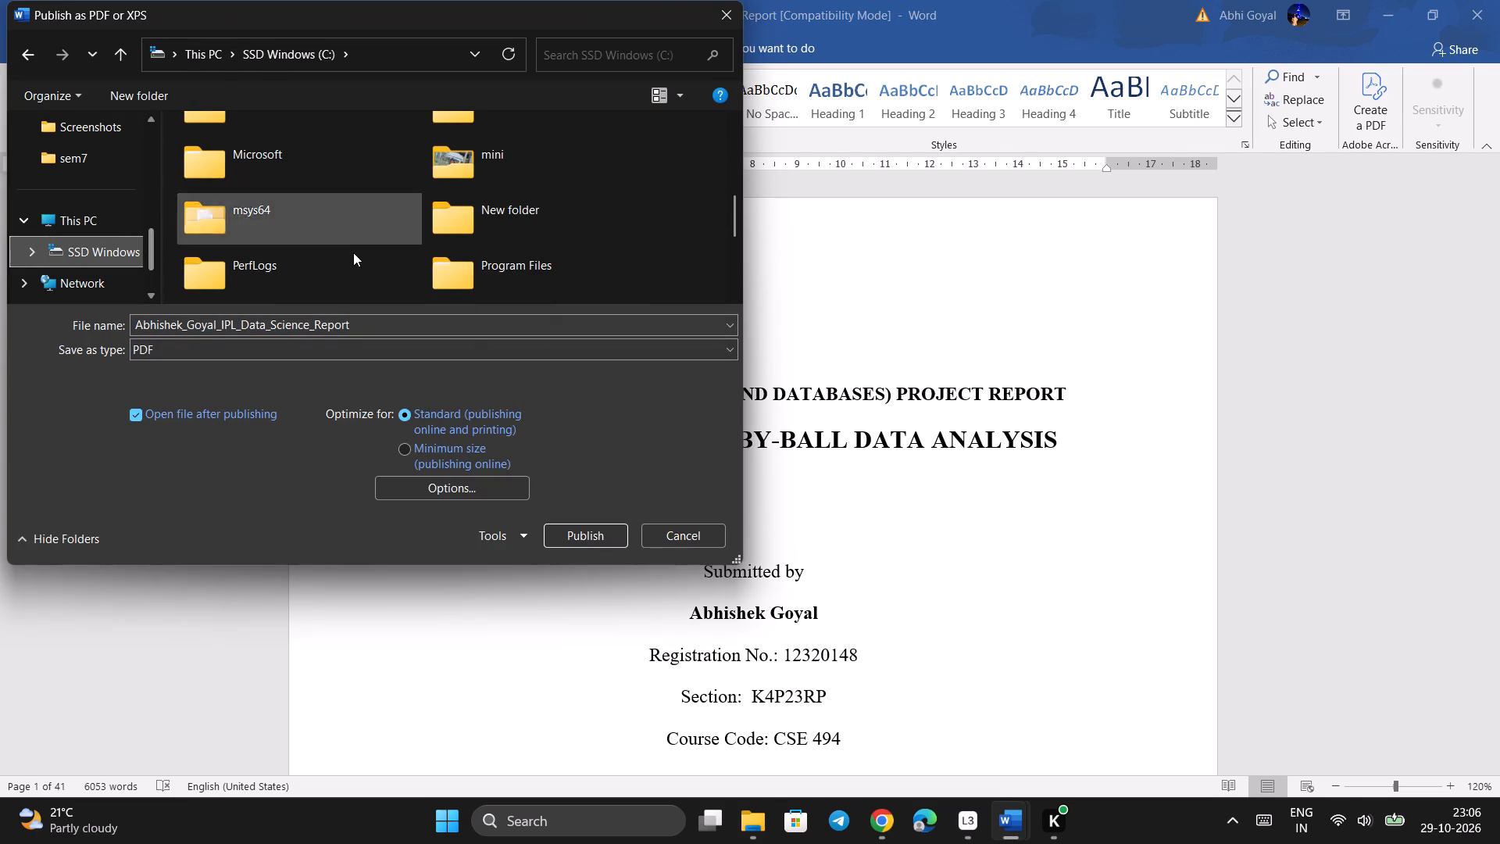
pyautogui.scroll(-2, 353, 255)
pyautogui.scroll(1, 353, 255)
pyautogui.scroll(-1, 353, 255)
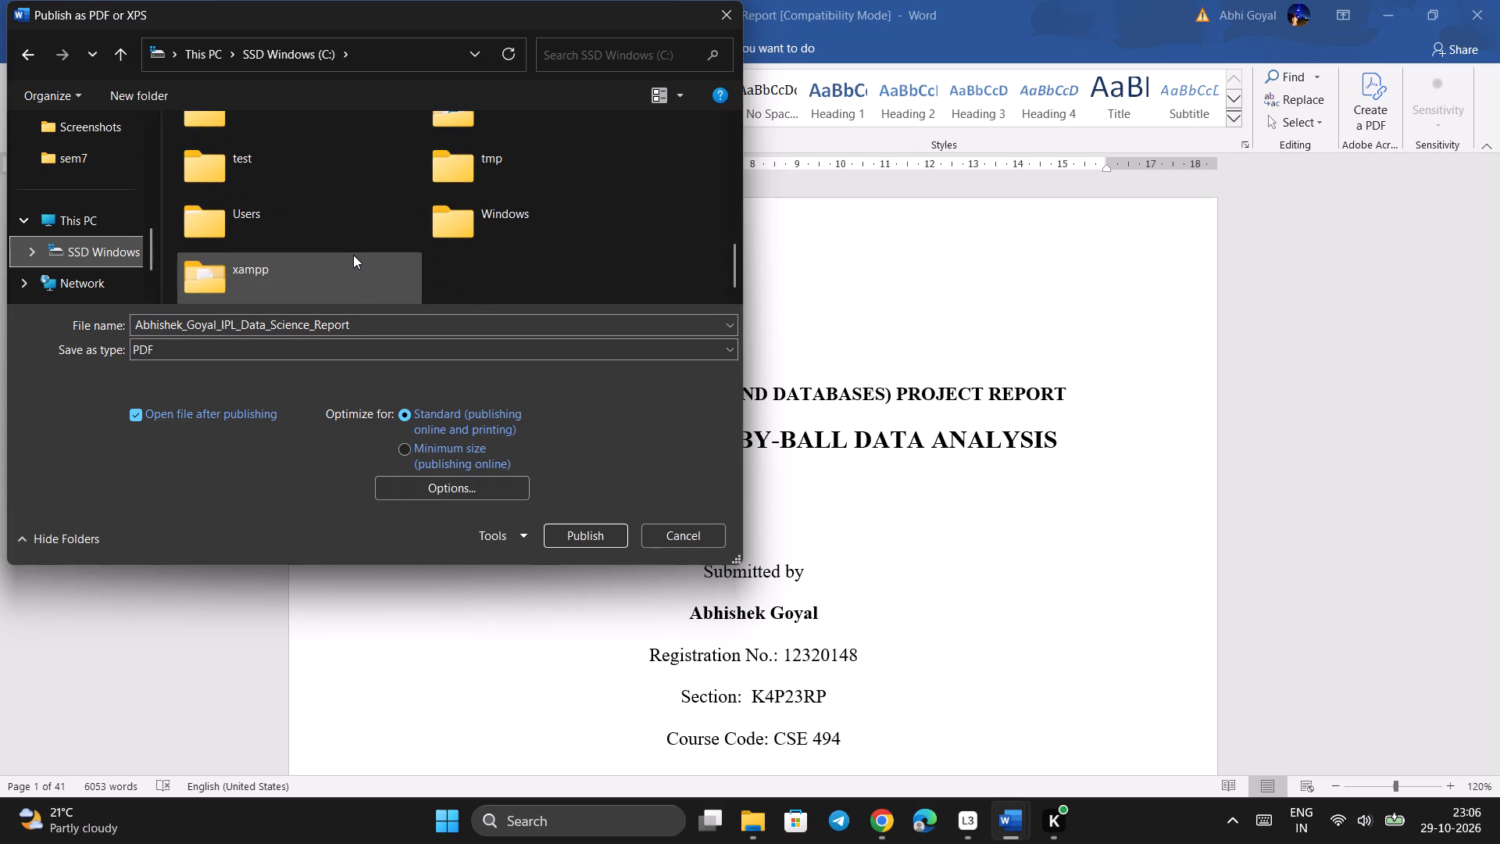
pyautogui.scroll(2, 353, 255)
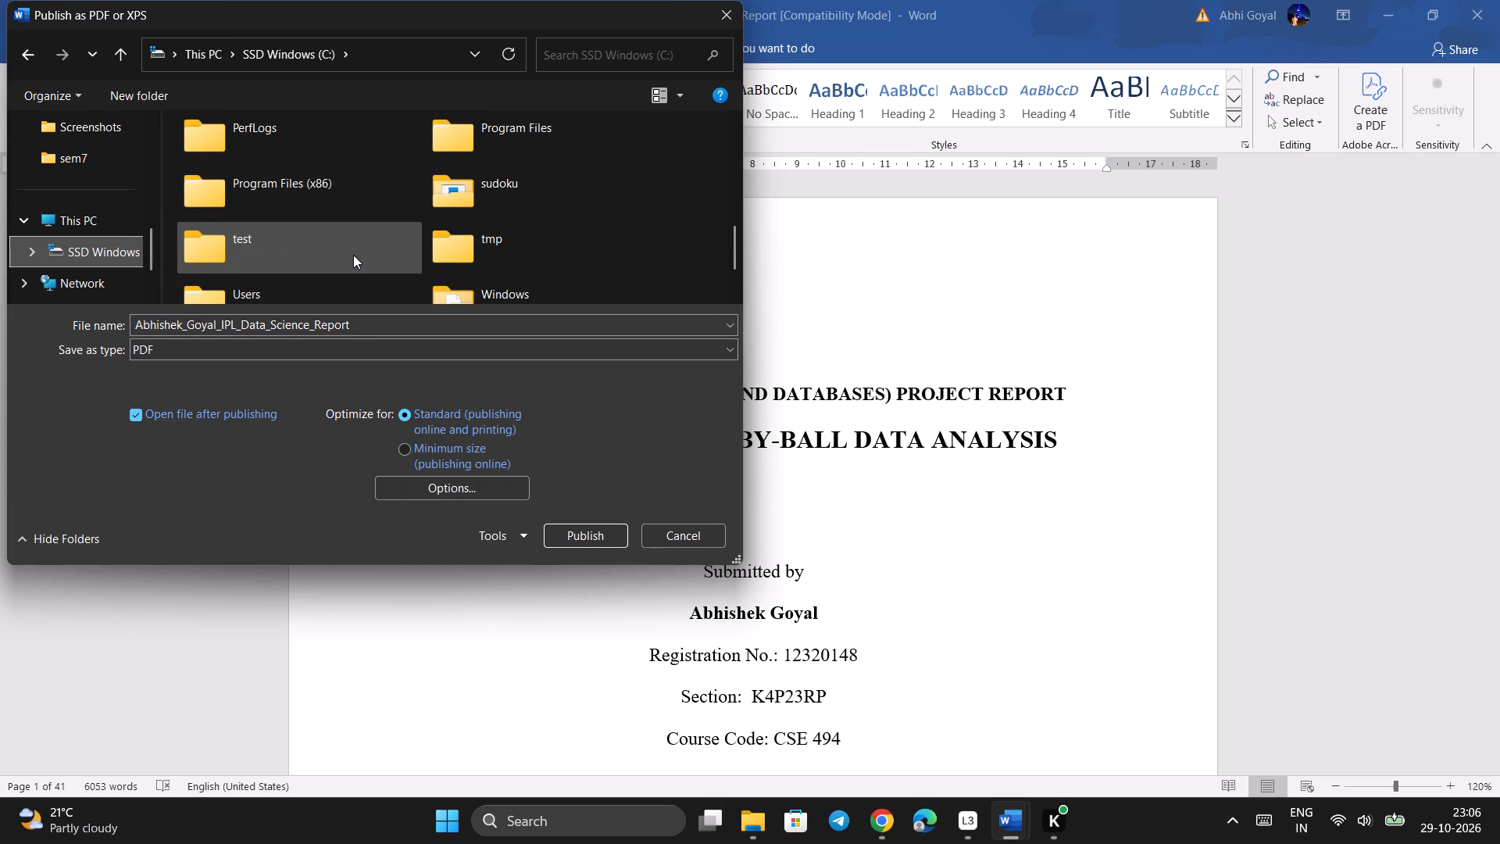
pyautogui.scroll(1, 353, 255)
pyautogui.scroll(-1, 353, 255)
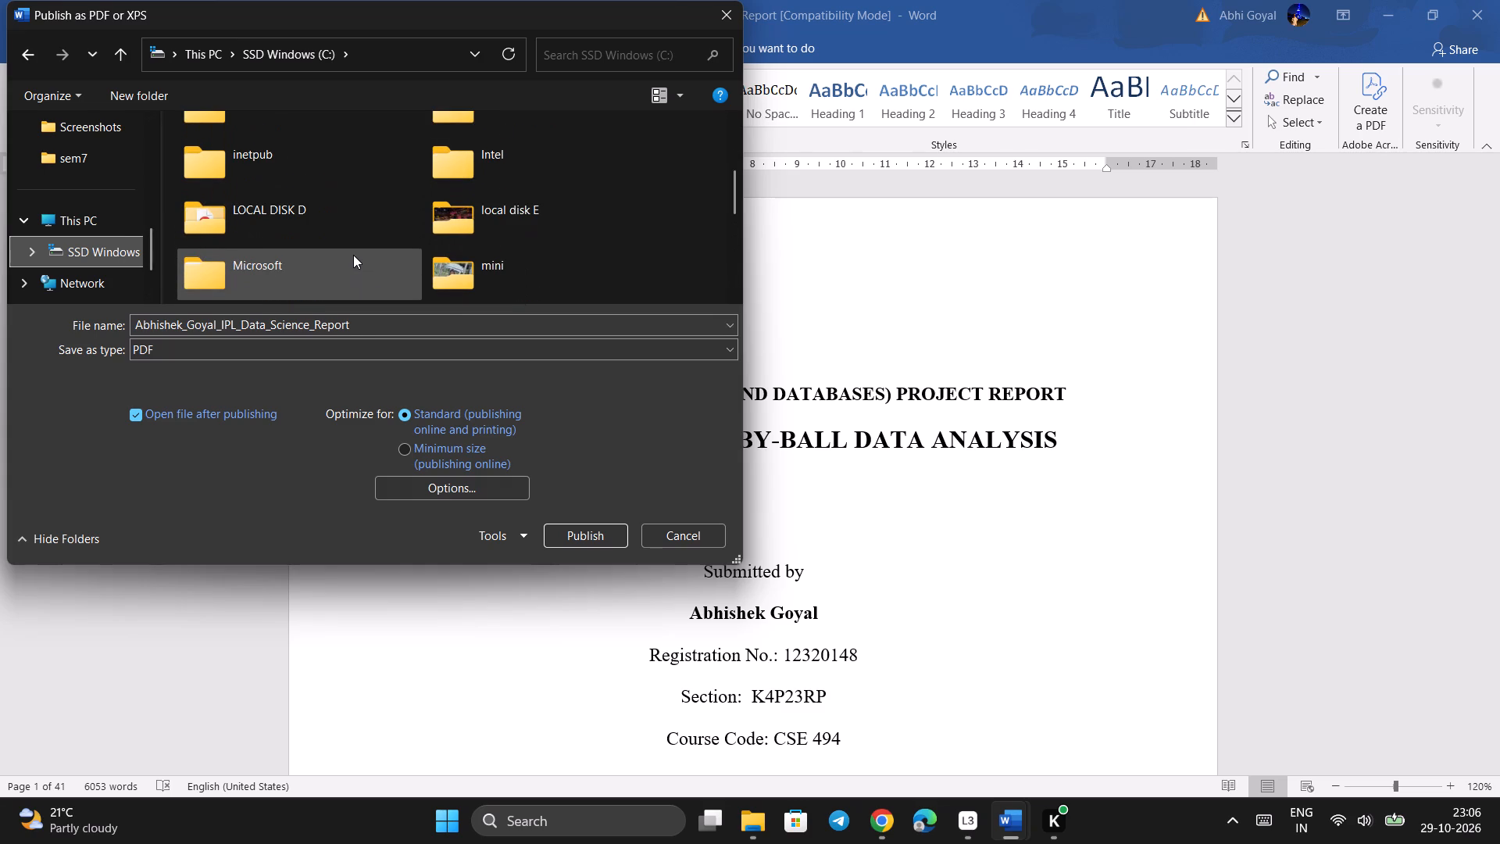
pyautogui.scroll(-1, 353, 255)
pyautogui.tripleClick(350, 204)
pyautogui.click(350, 204)
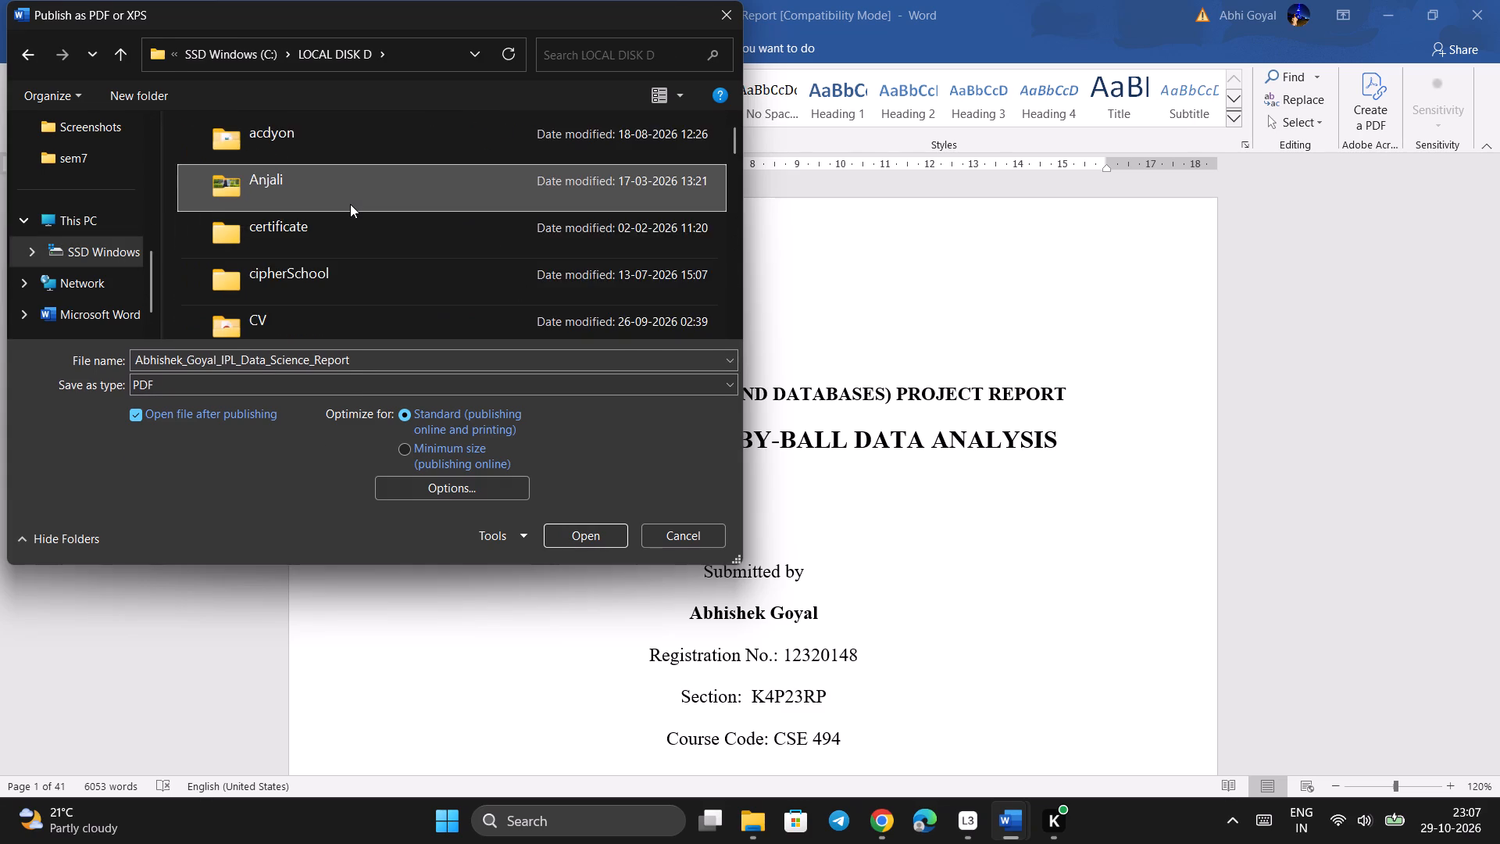
# Set the export destination to the sem7 folder inside SEMESTERS.
pyautogui.scroll(-20, 350, 204)
pyautogui.scroll(-20, 350, 204)
pyautogui.scroll(-20, 350, 204)
pyautogui.scroll(2, 350, 204)
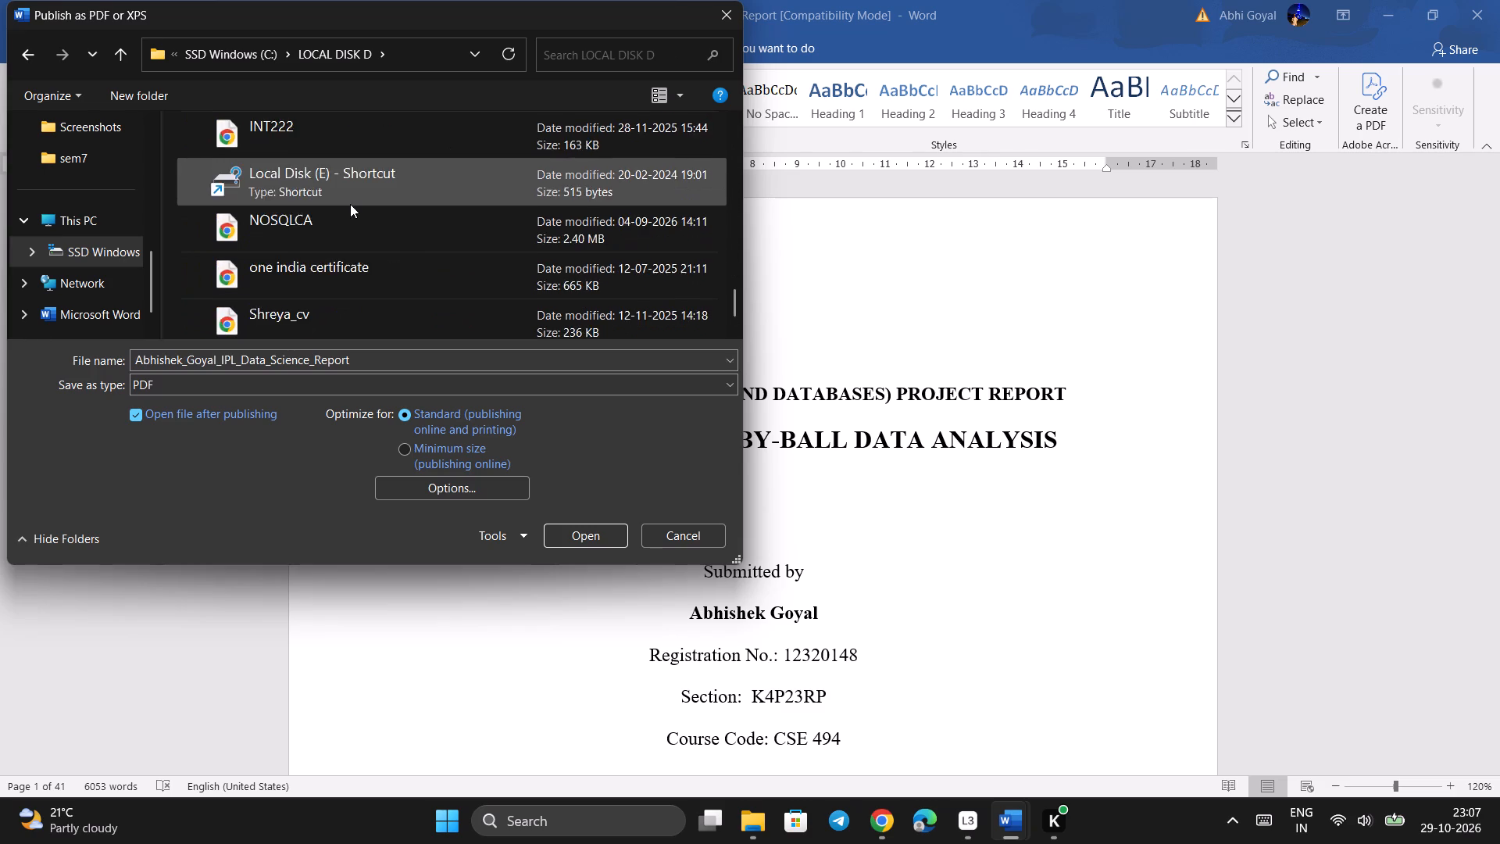
pyautogui.scroll(1, 350, 204)
pyautogui.doubleClick(343, 220)
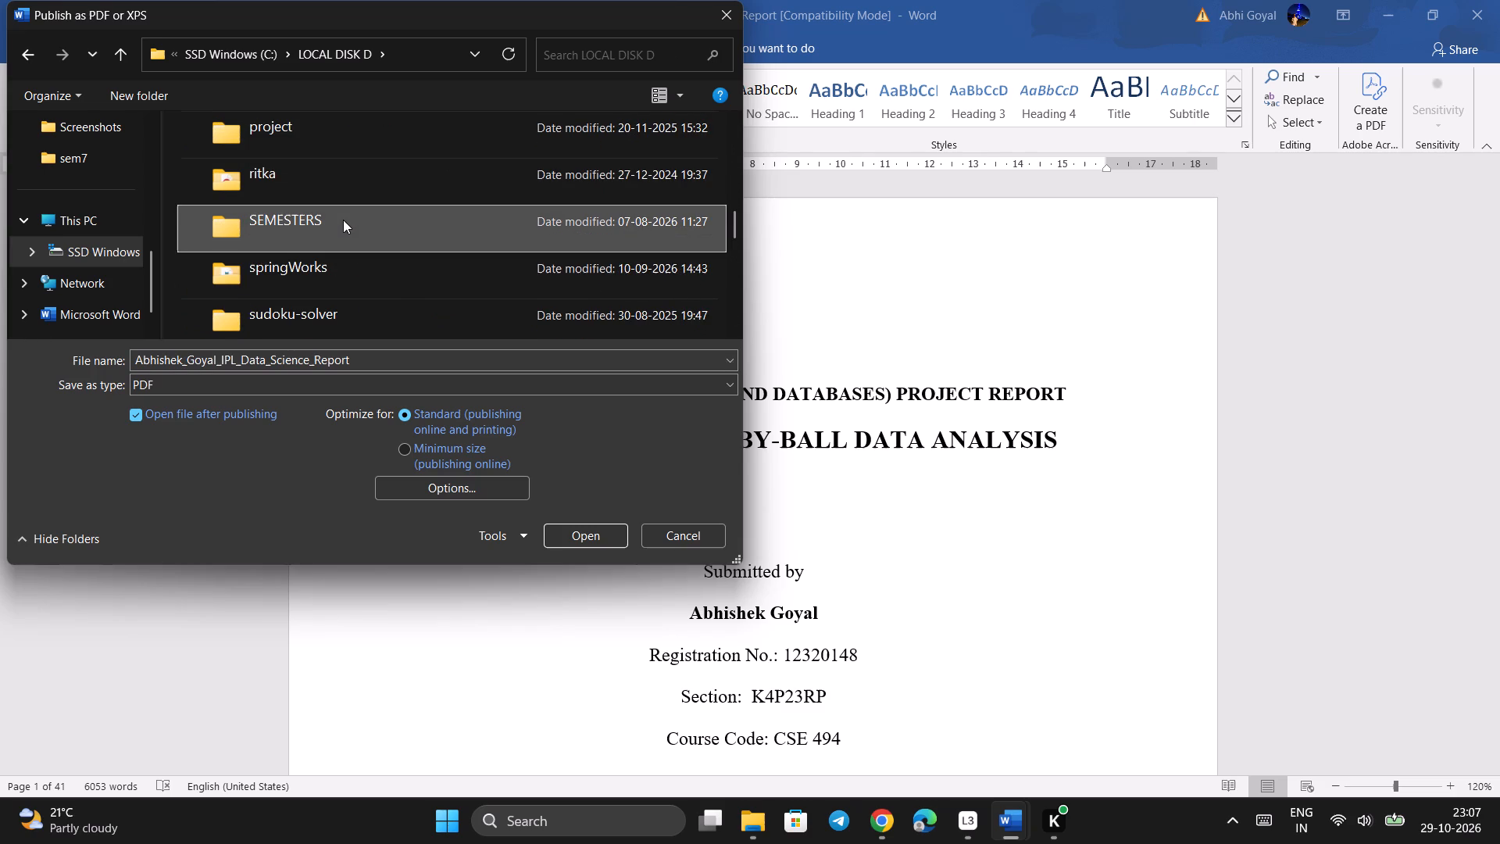
pyautogui.tripleClick(437, 231)
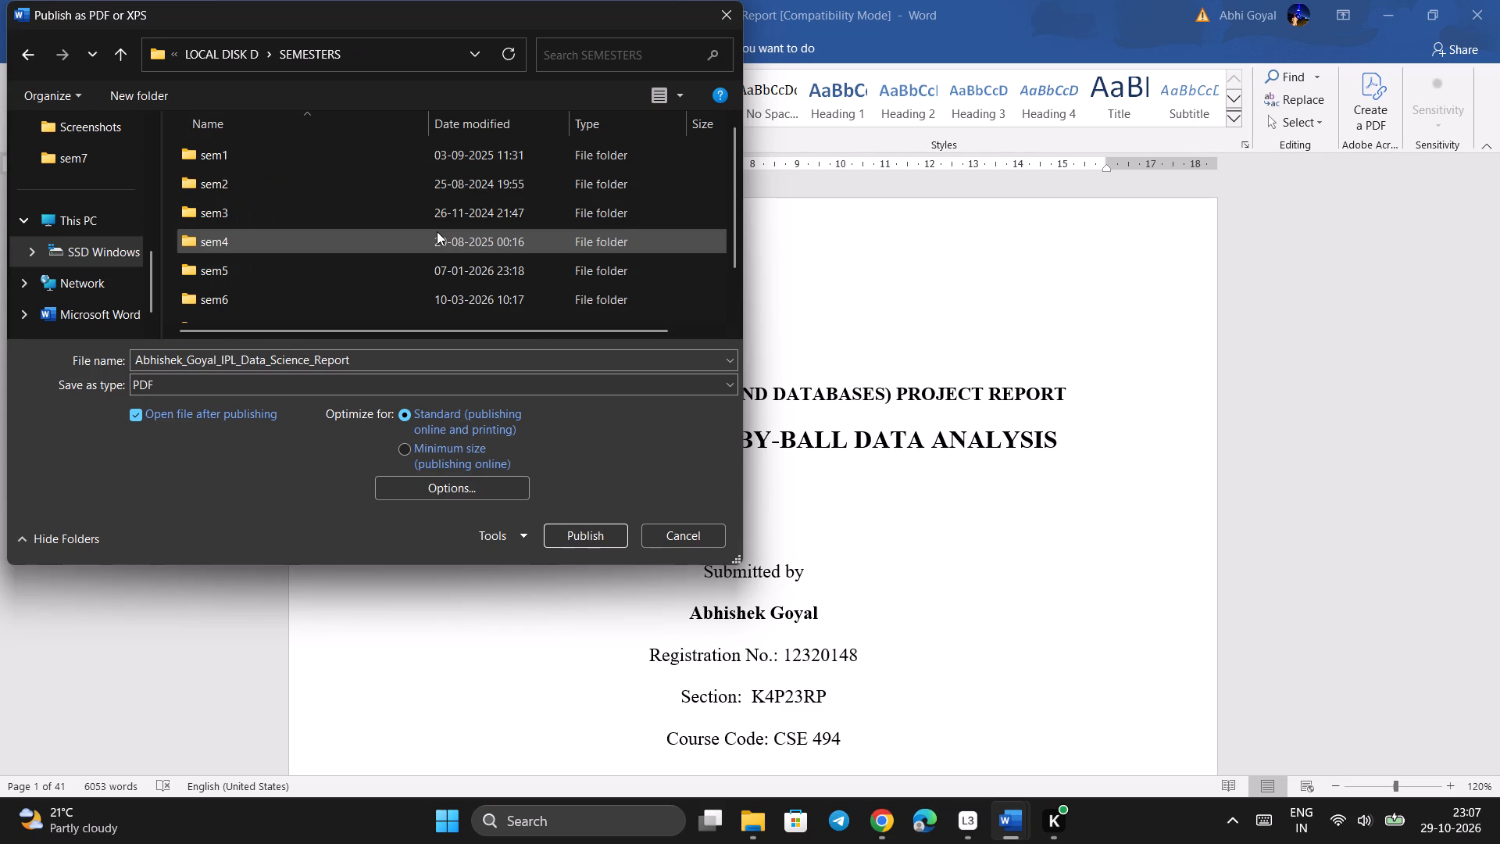
pyautogui.scroll(-1, 411, 316)
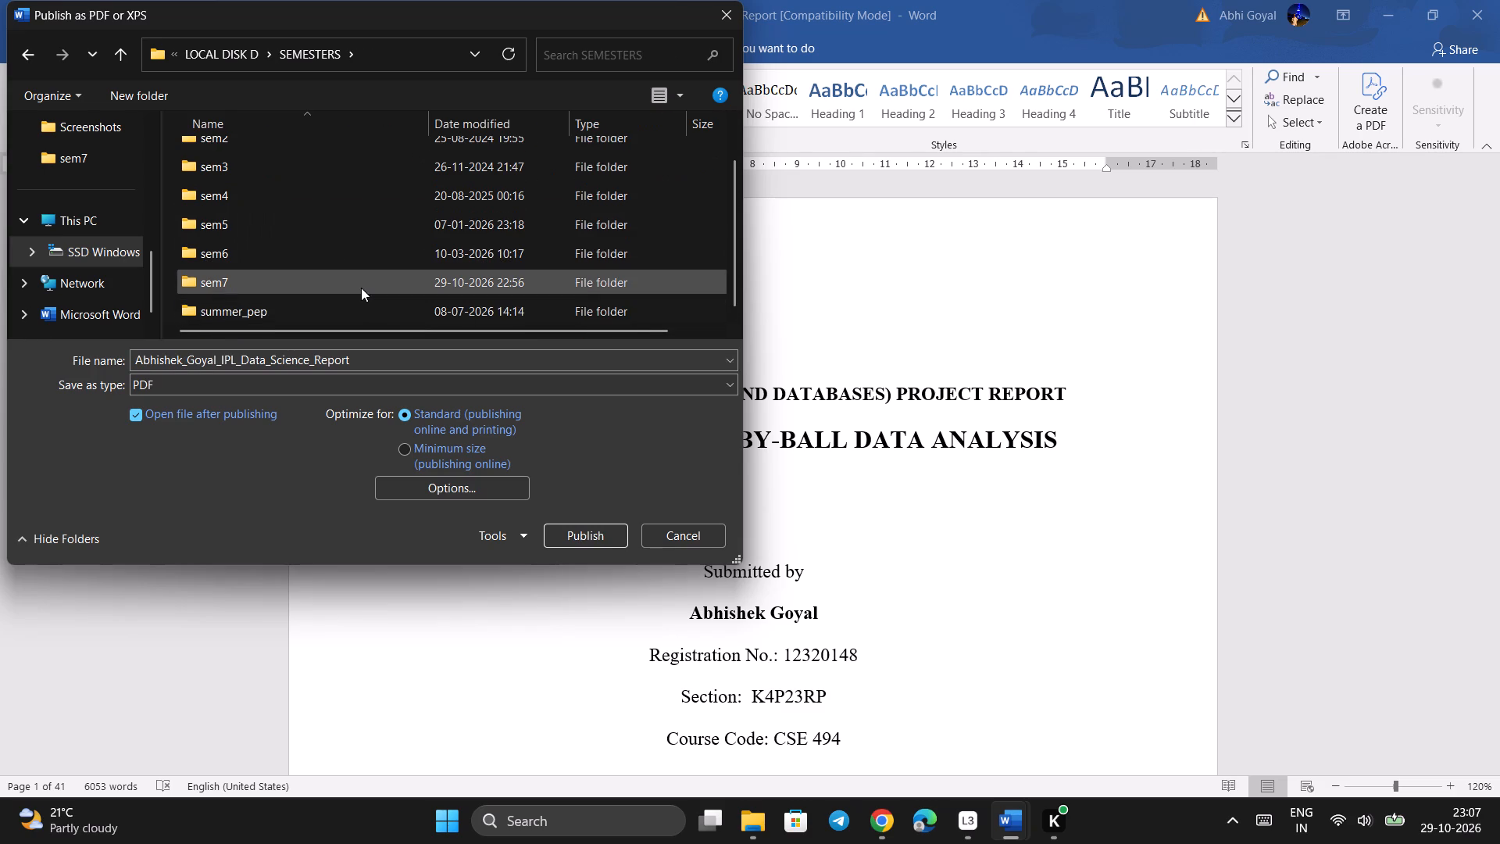
pyautogui.tripleClick(361, 288)
pyautogui.tripleClick(361, 288)
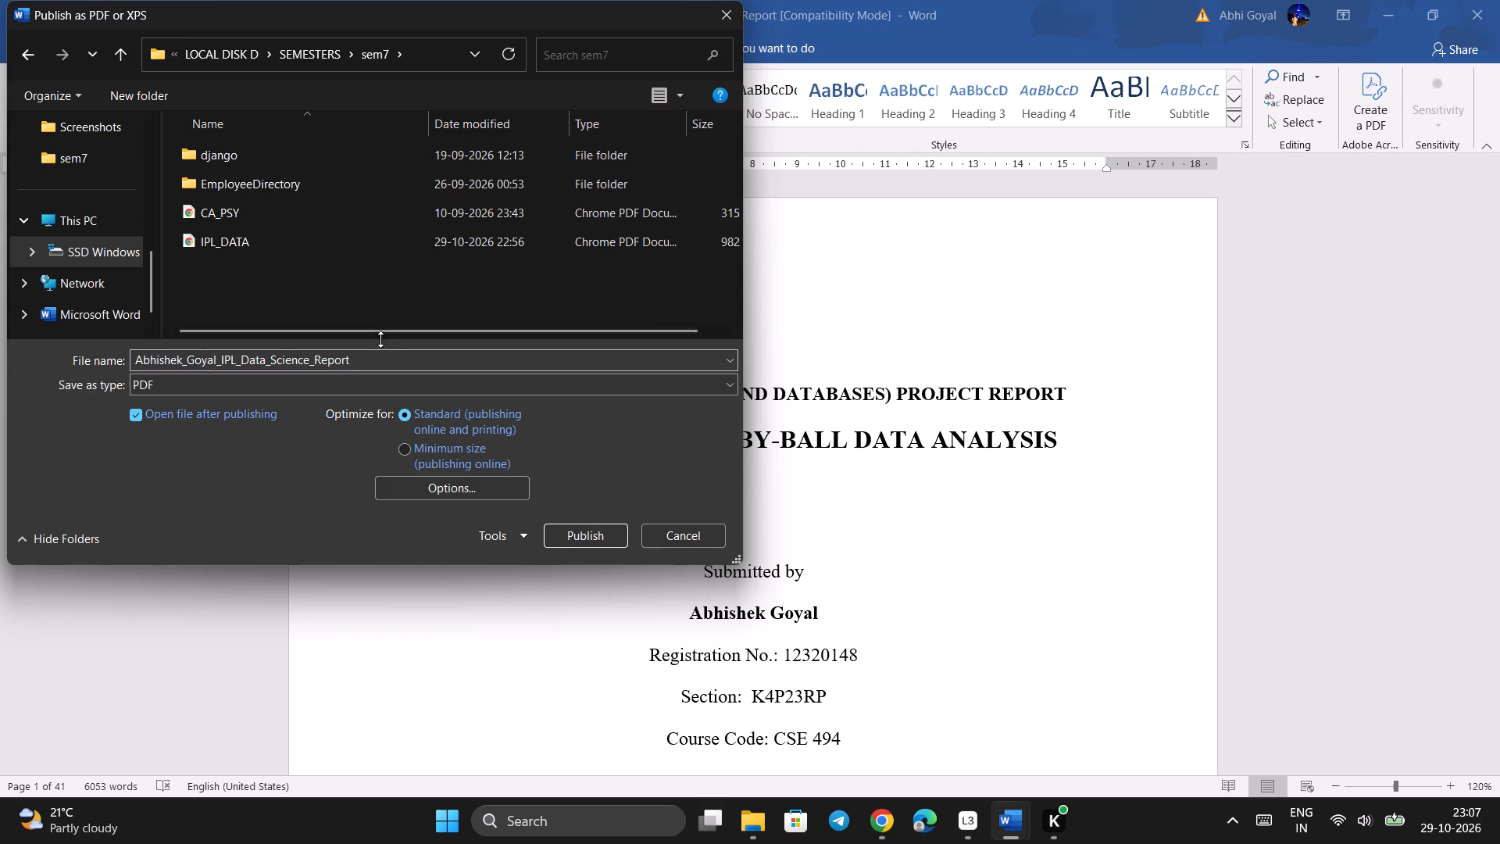
# Name the PDF IPL and publish it.
pyautogui.moveTo(377, 363); pyautogui.dragTo(149, 344)
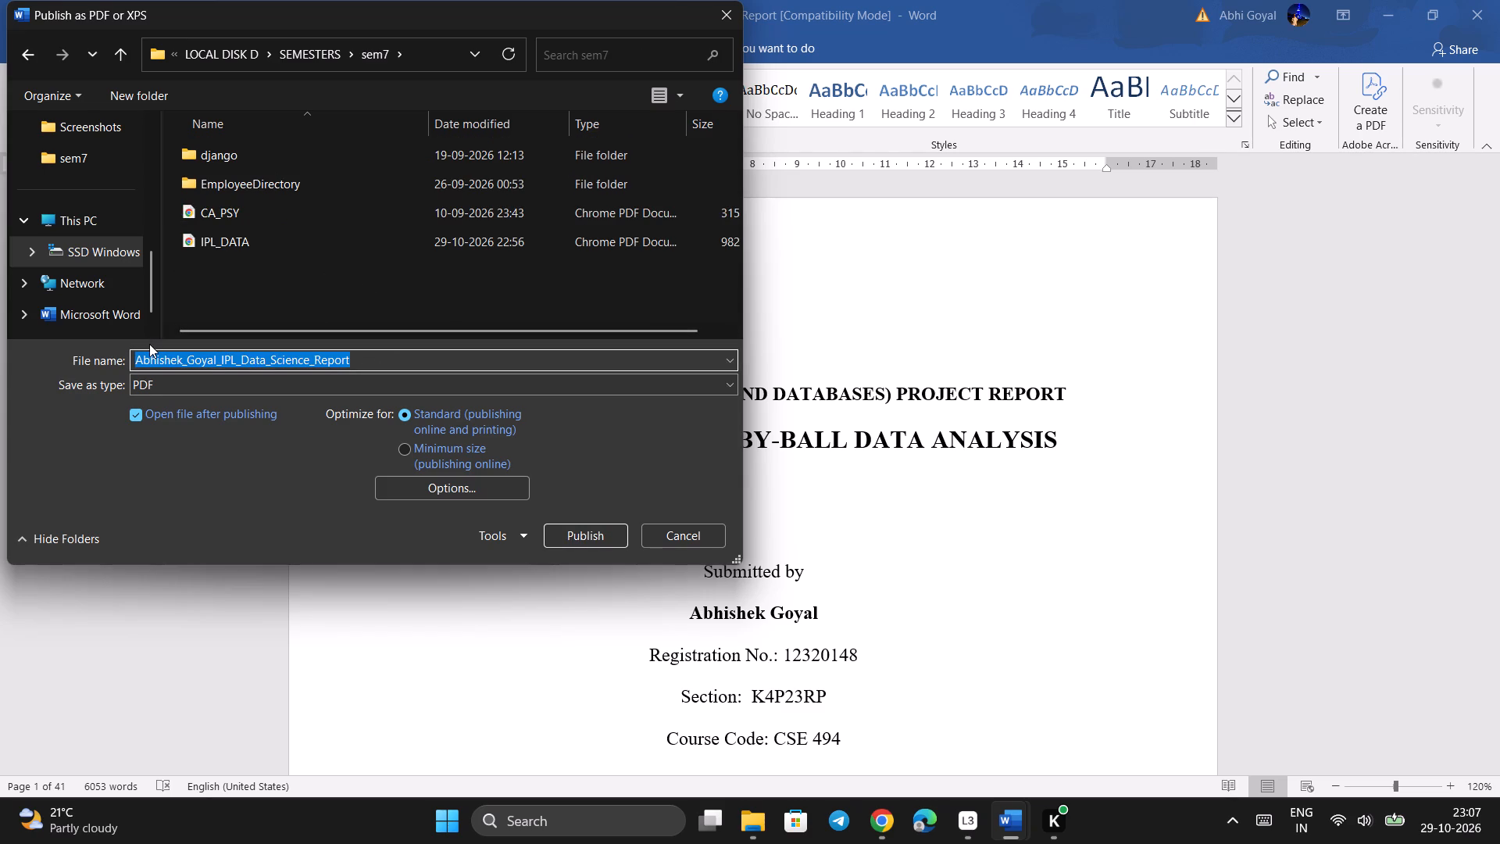
pyautogui.write('IPL')
pyautogui.press('Return')
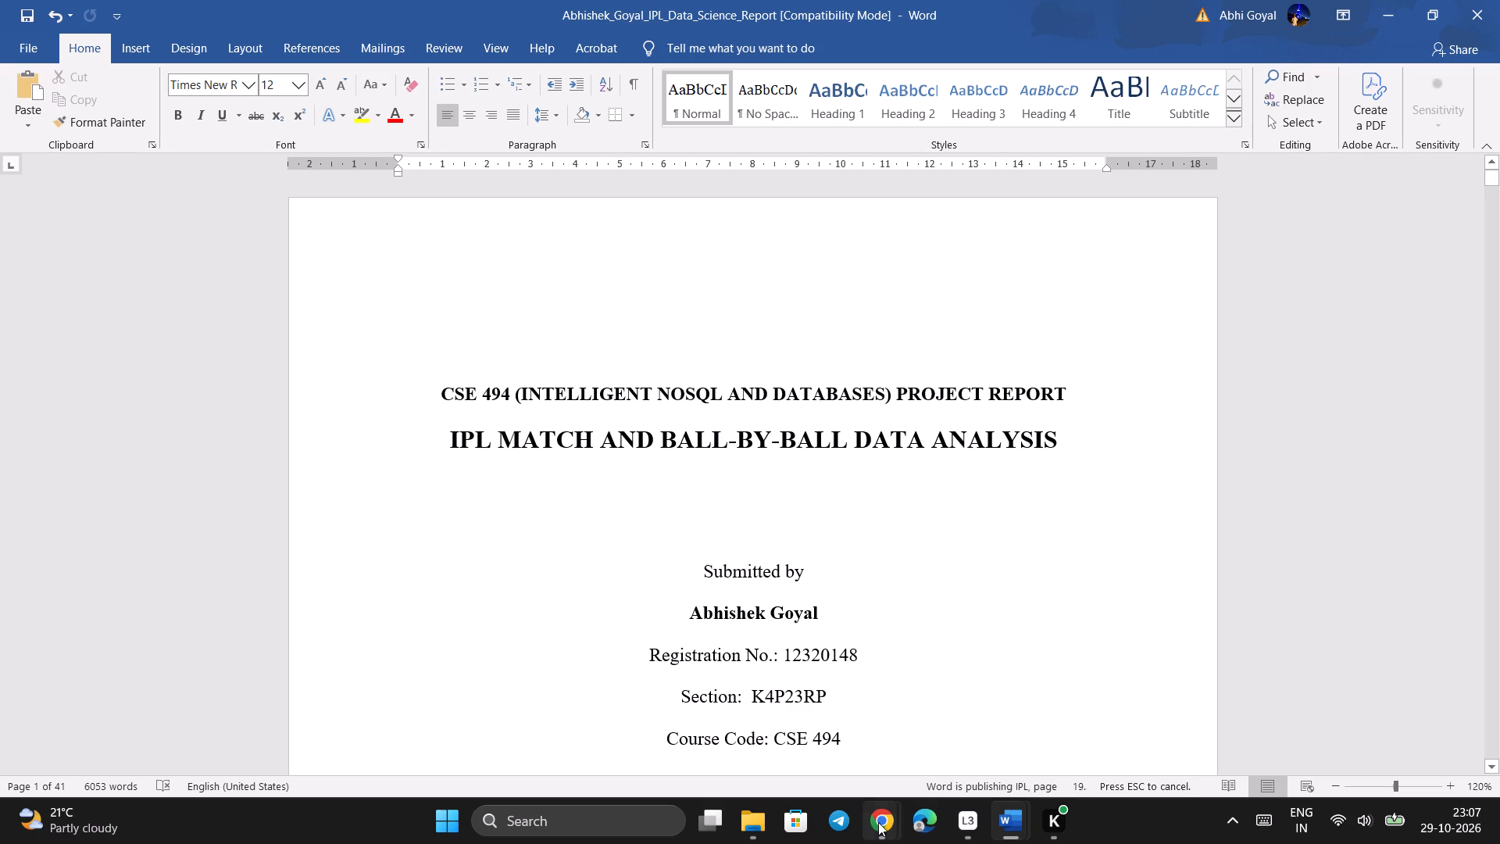
# Switch to Chrome and try to log in to the university's UMS portal.
pyautogui.click(958, 696)
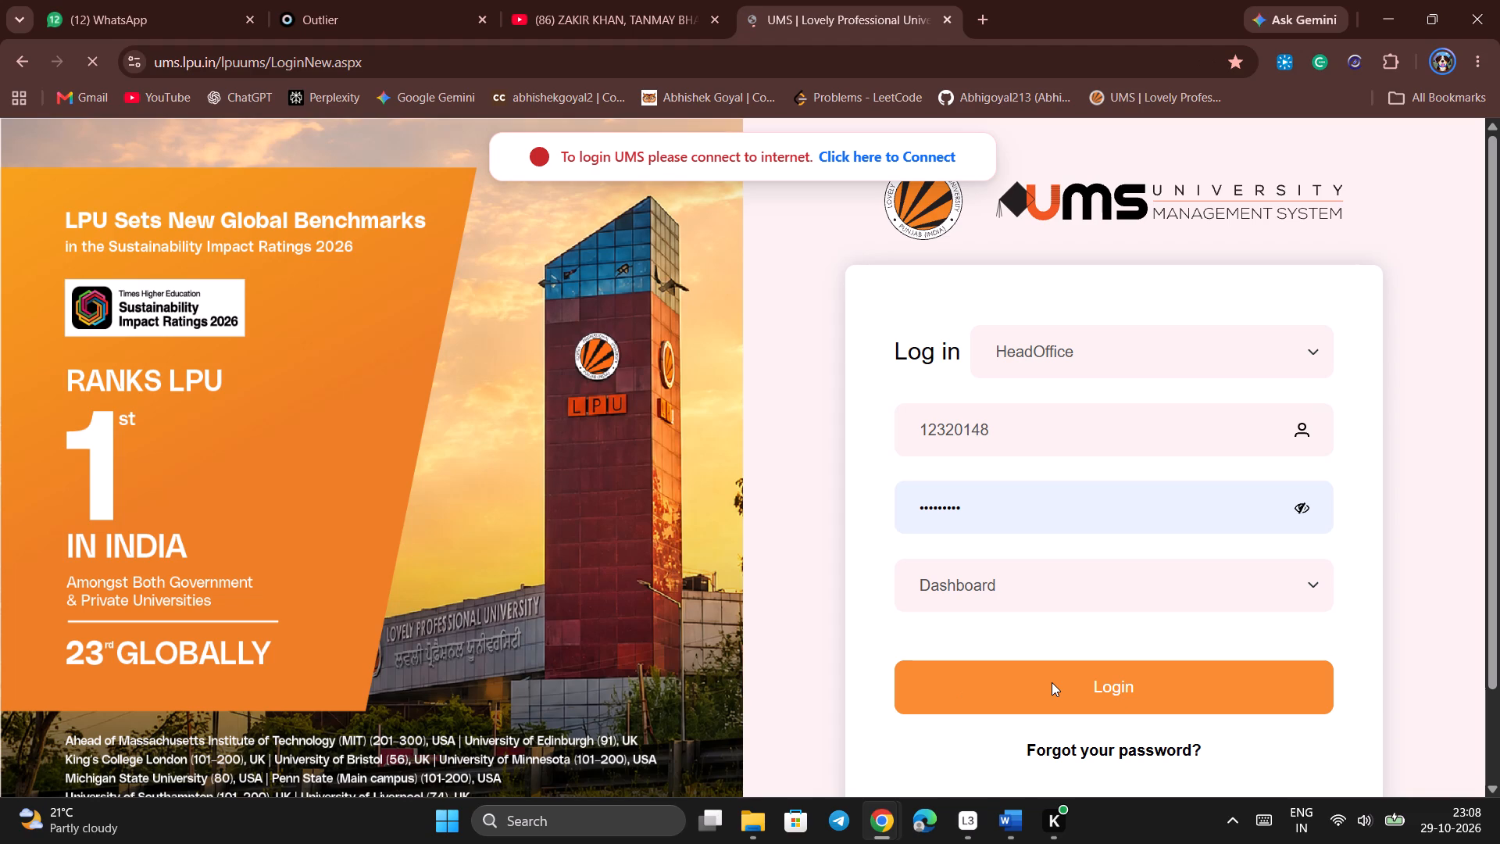
pyautogui.click(755, 486)
pyautogui.click(757, 506)
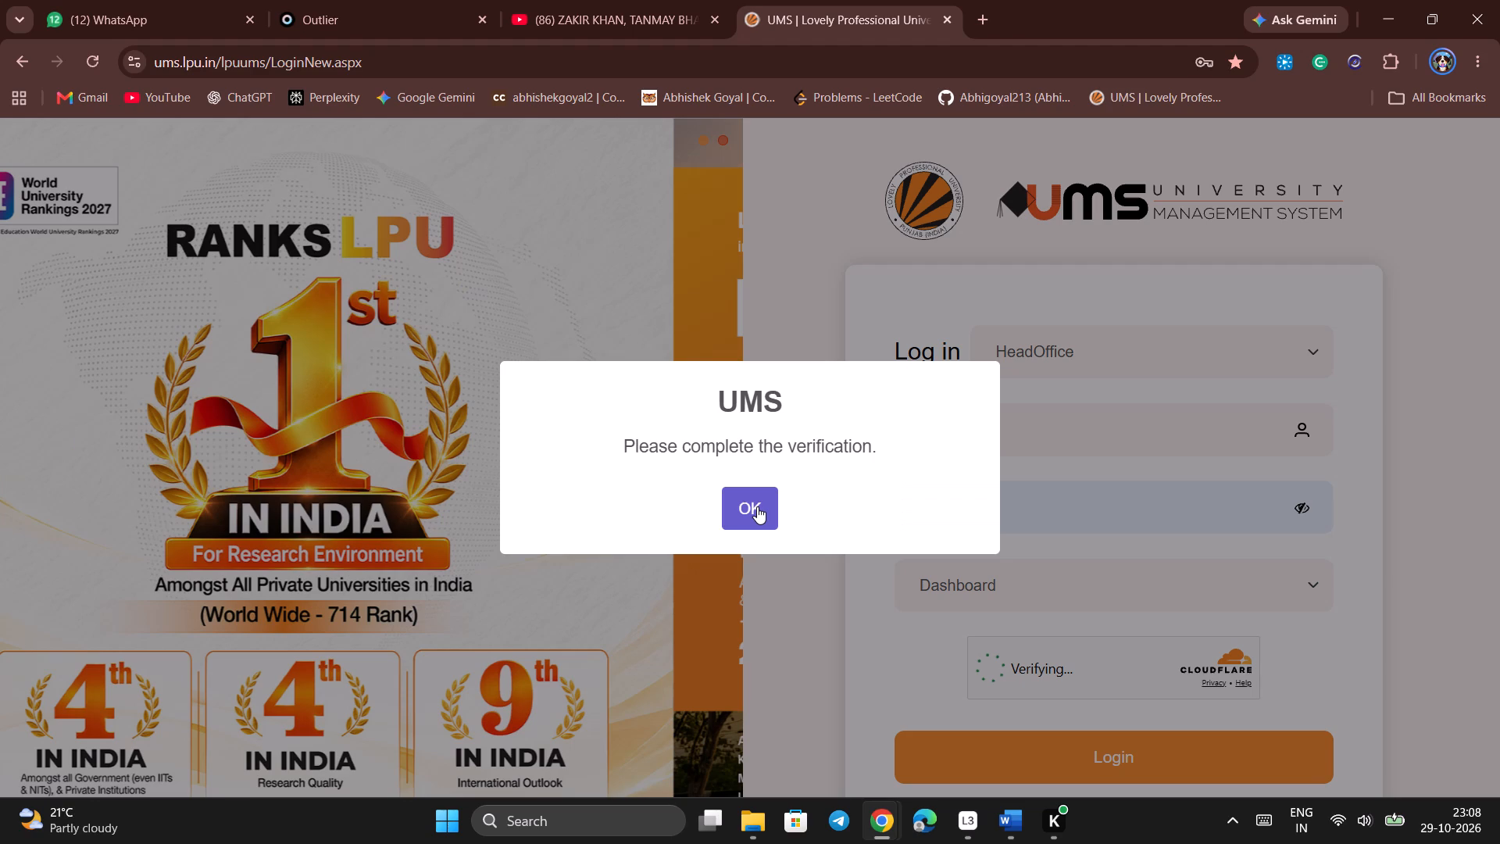